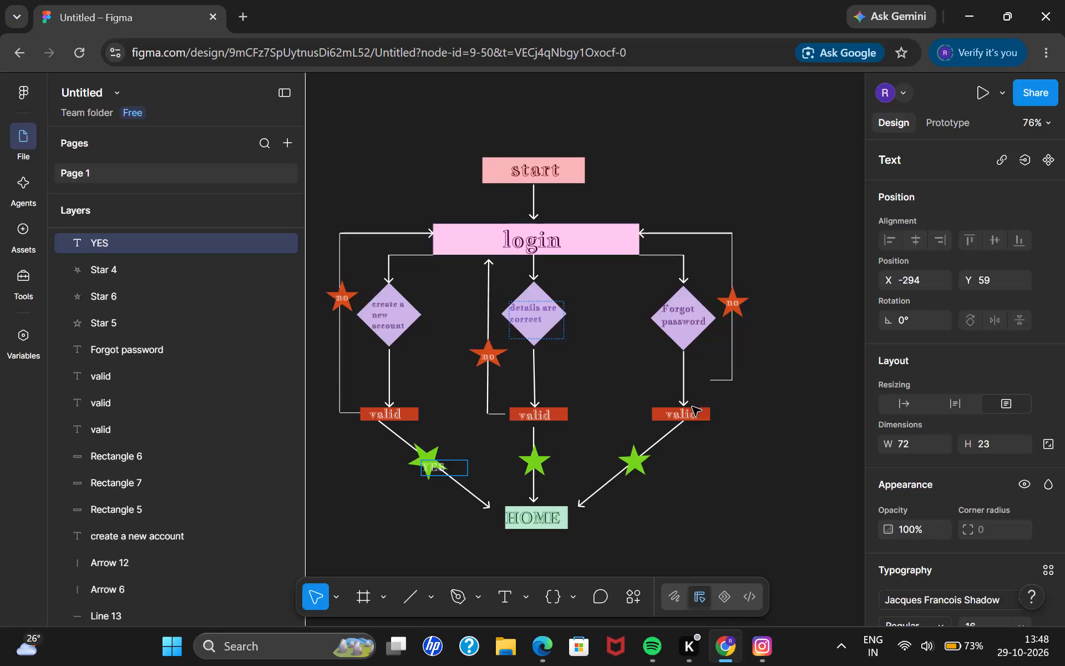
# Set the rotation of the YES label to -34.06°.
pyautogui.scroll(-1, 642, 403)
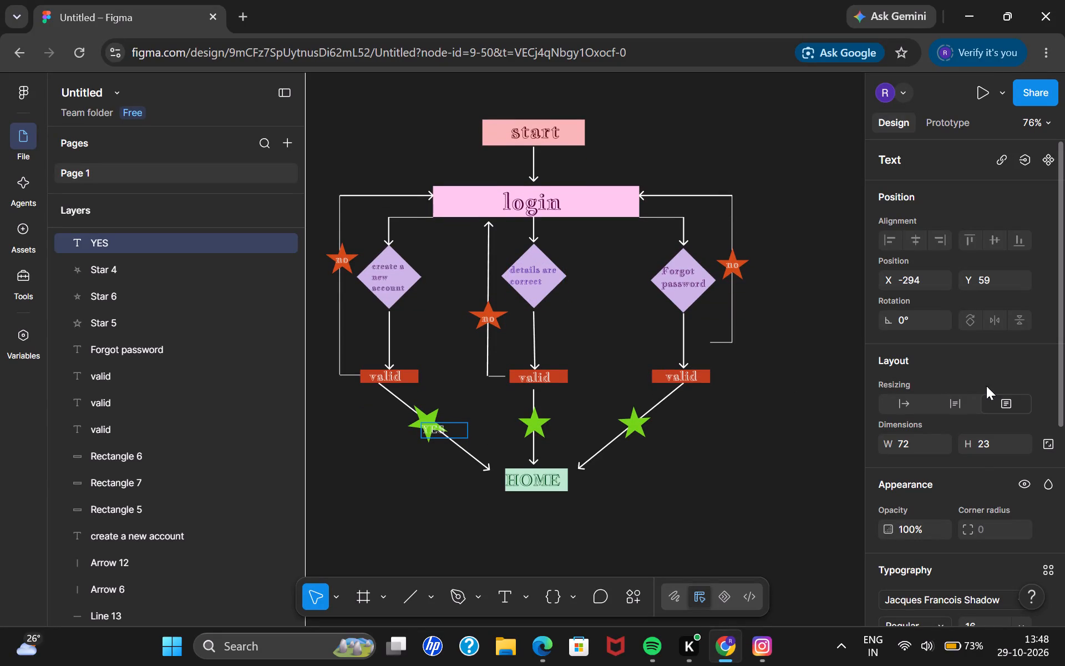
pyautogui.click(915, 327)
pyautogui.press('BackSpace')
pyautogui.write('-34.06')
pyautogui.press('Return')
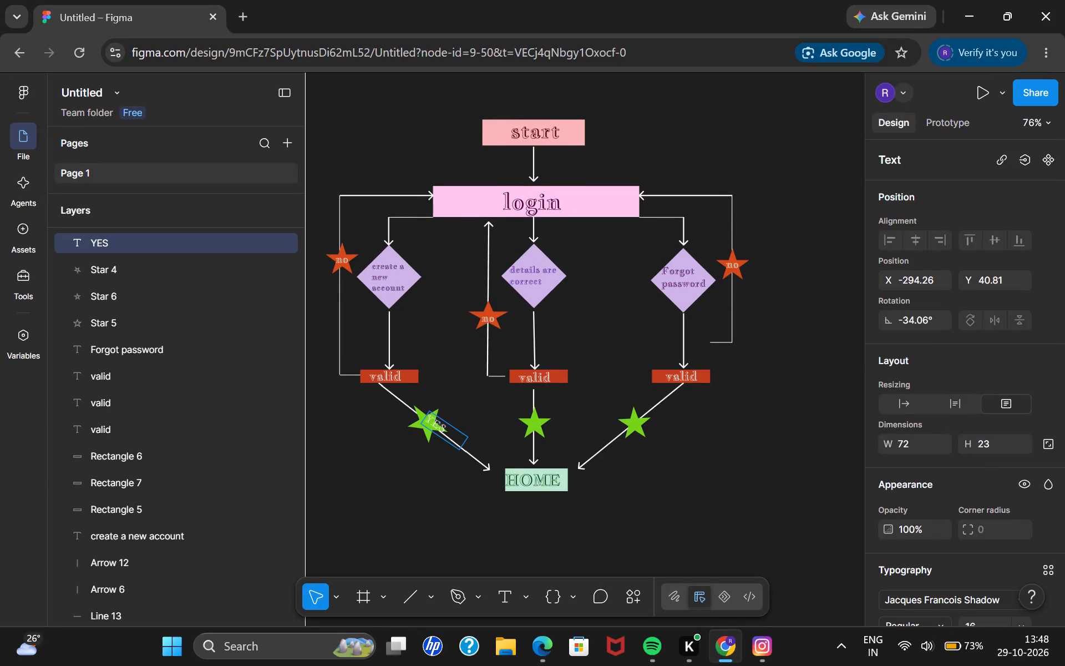
# Enlarge the YES label's text box to about 119 × 29.
pyautogui.click(440, 430)
pyautogui.click(431, 462)
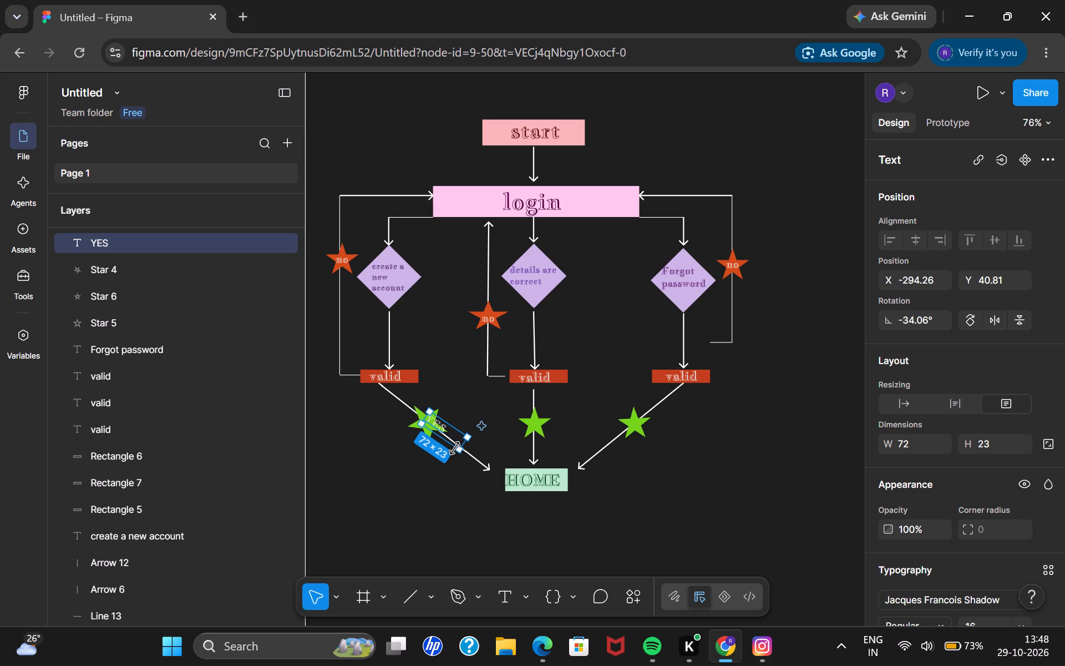
pyautogui.moveTo(460, 455); pyautogui.dragTo(478, 469)
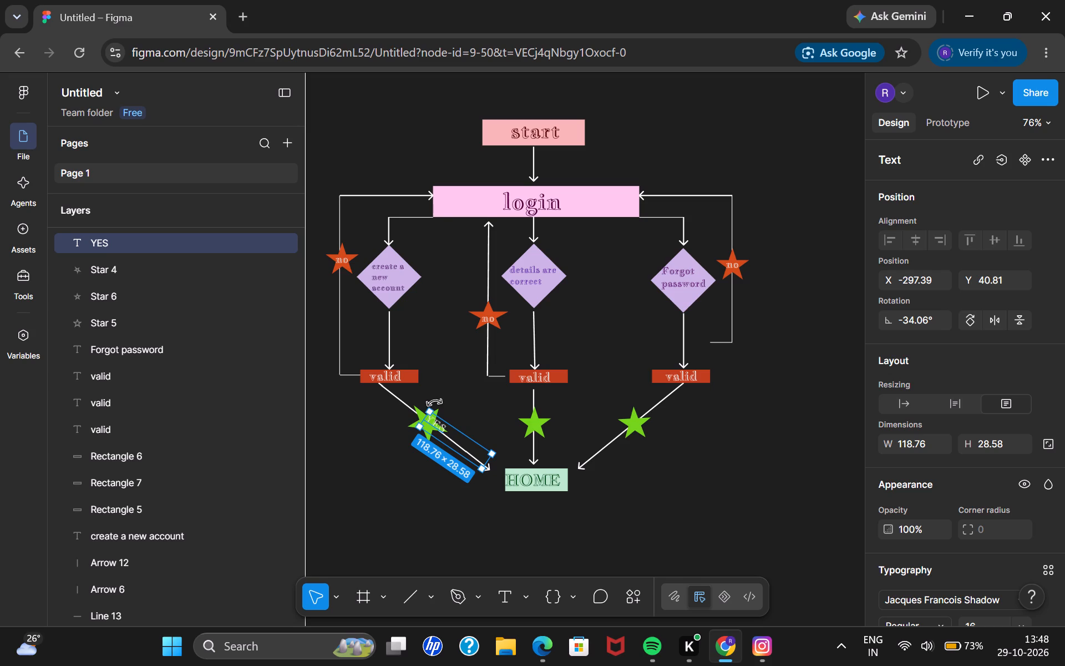
# Rotate the YES label to about 41° and place it on the green star of the create-account branch.
pyautogui.moveTo(435, 402); pyautogui.dragTo(403, 447)
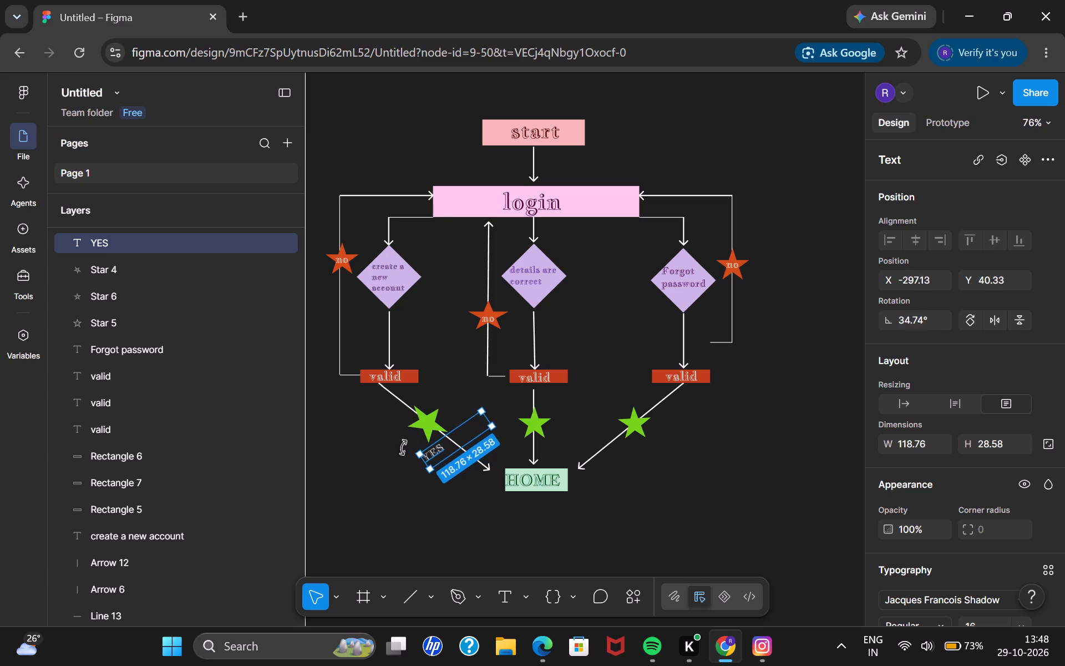
pyautogui.moveTo(403, 447); pyautogui.dragTo(404, 452)
pyautogui.moveTo(434, 456); pyautogui.dragTo(437, 436)
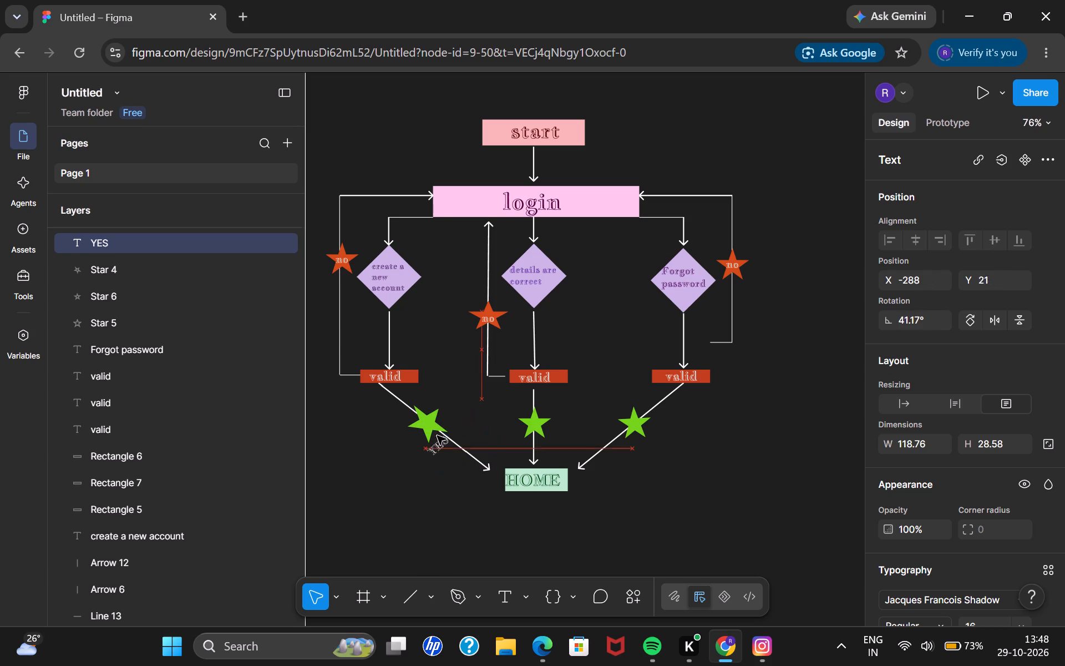
pyautogui.moveTo(437, 436); pyautogui.dragTo(427, 423)
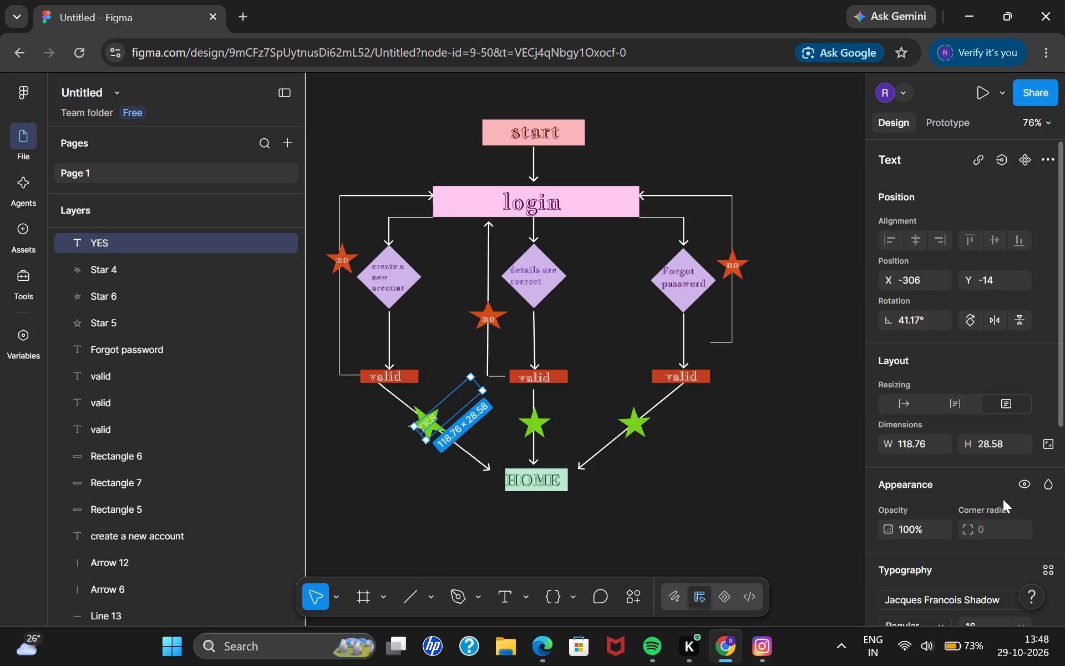
# Reduce the YES label's font size to 12 and readjust its position on the create-account branch's green star.
pyautogui.scroll(-1, 987, 523)
pyautogui.click(1025, 487)
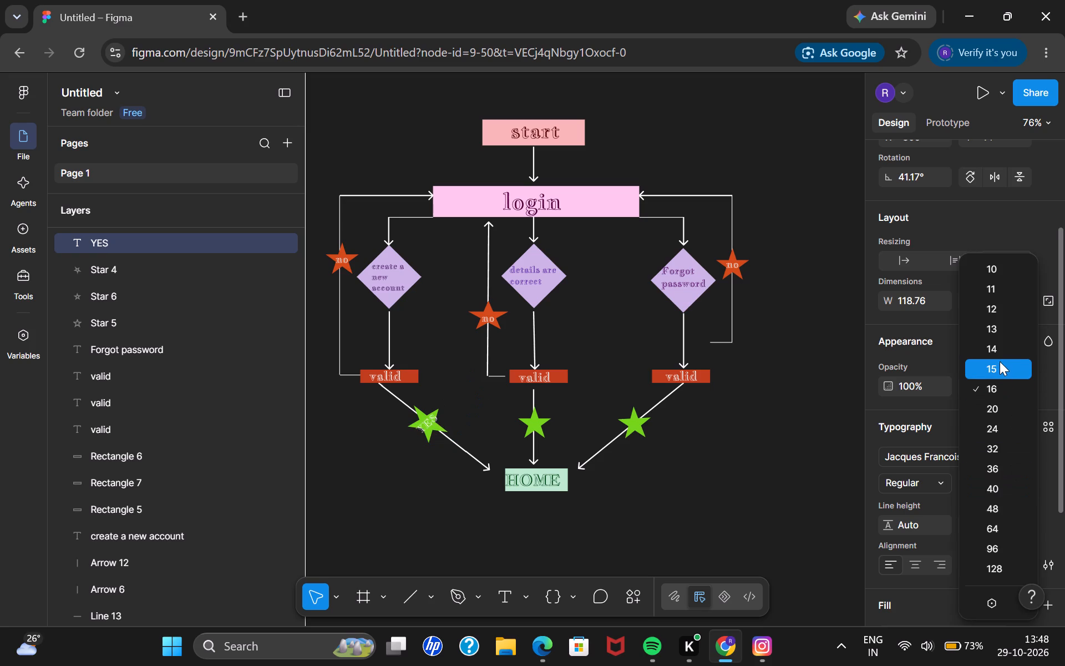
pyautogui.click(997, 367)
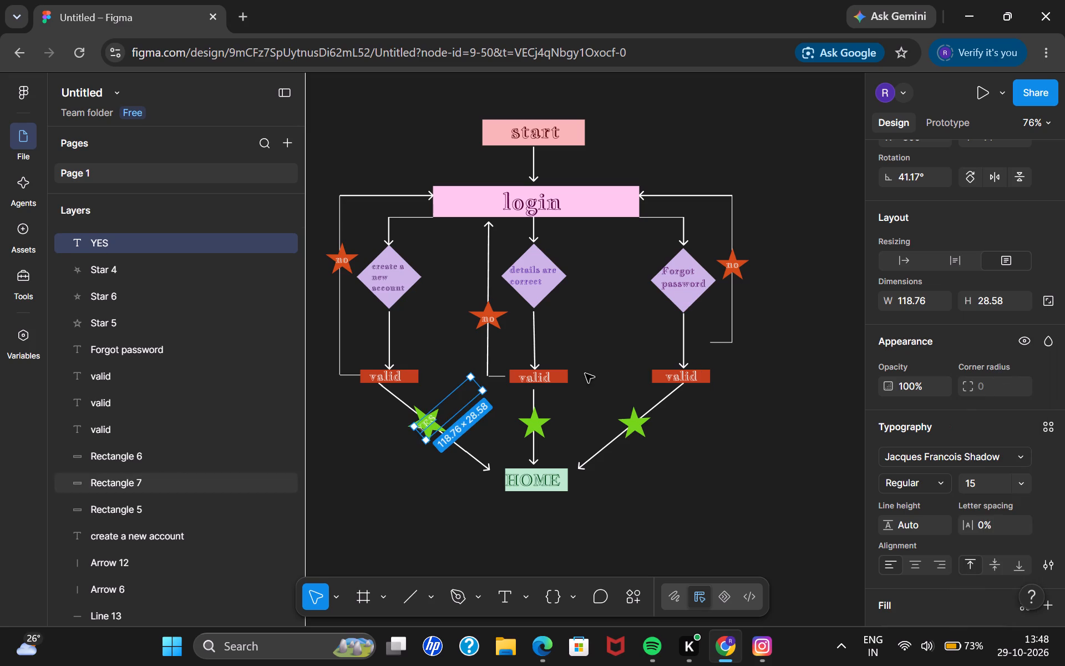
pyautogui.click(430, 418)
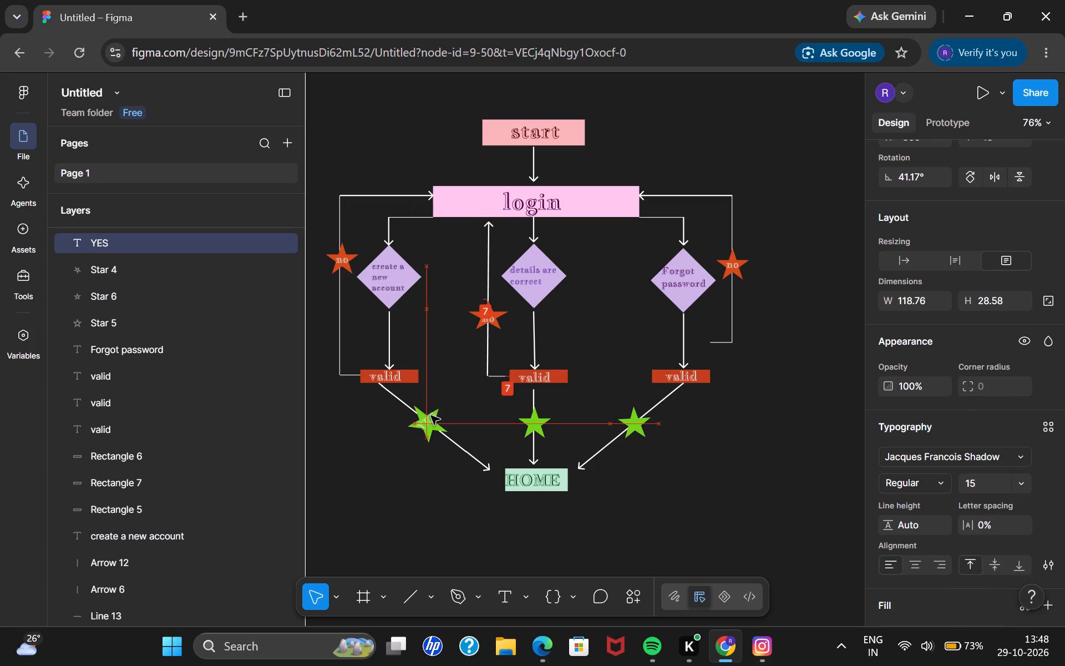
pyautogui.click(431, 416)
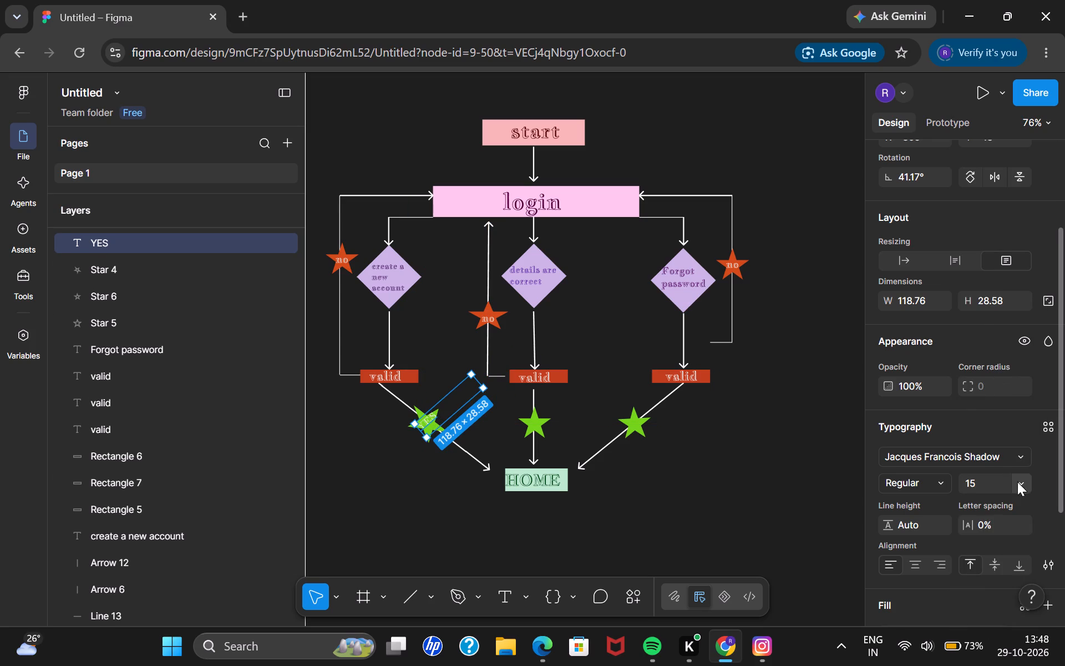
pyautogui.click(1023, 481)
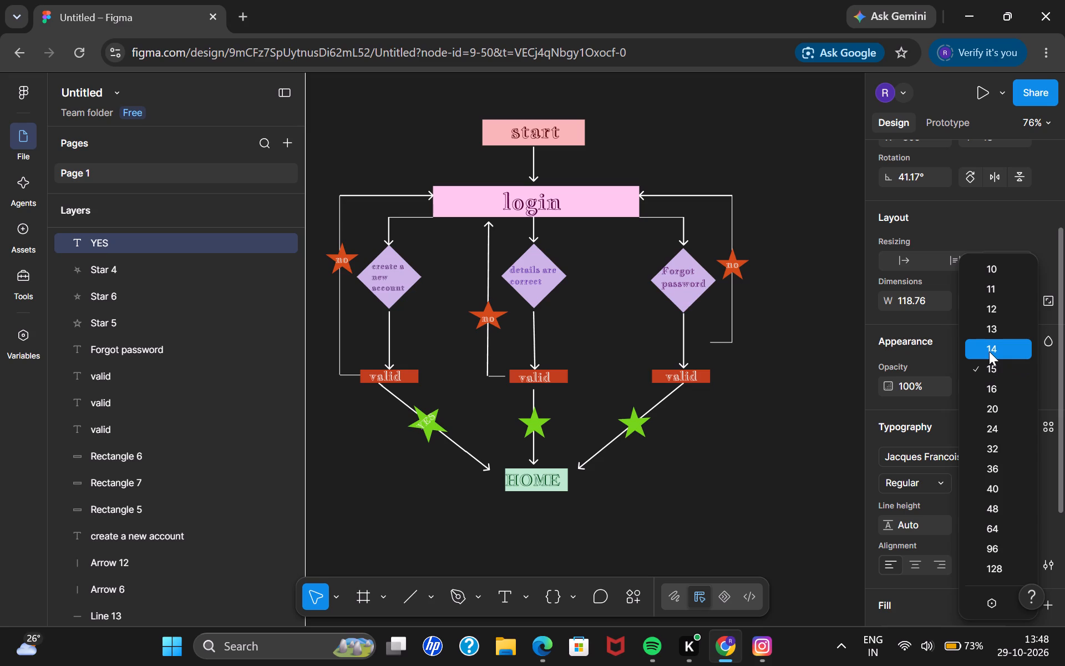
pyautogui.click(989, 351)
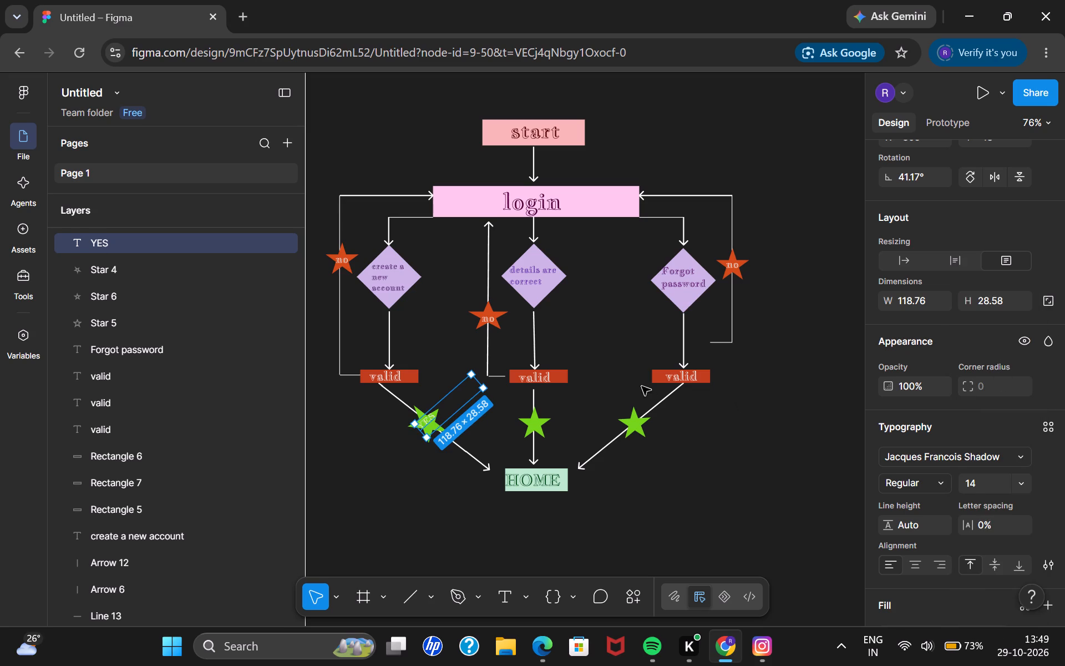
pyautogui.click(1021, 480)
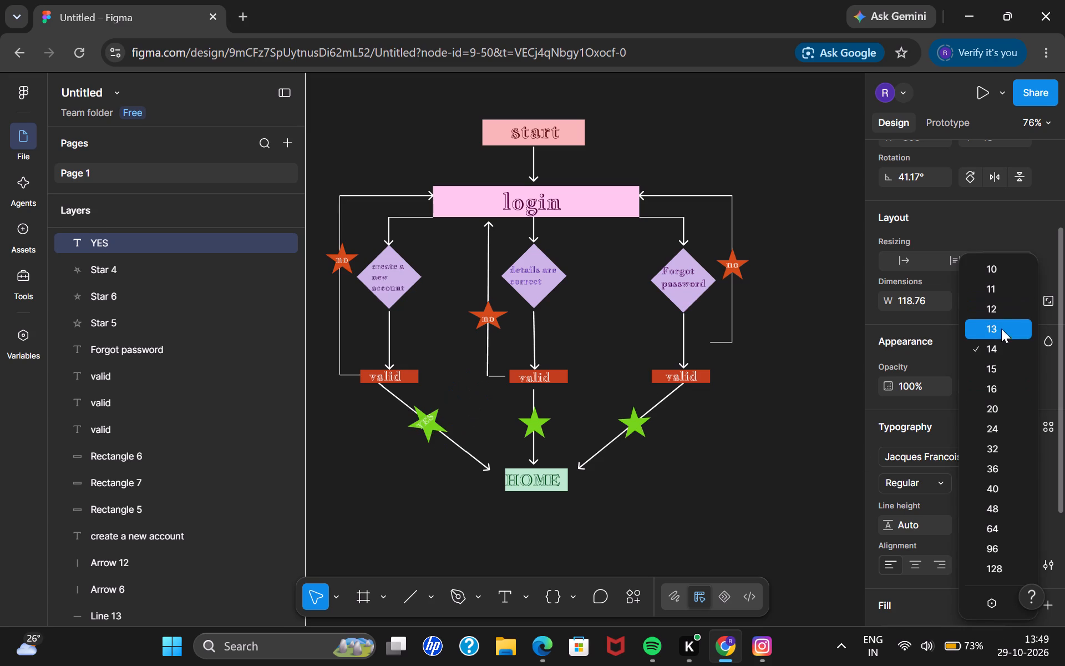
pyautogui.click(994, 309)
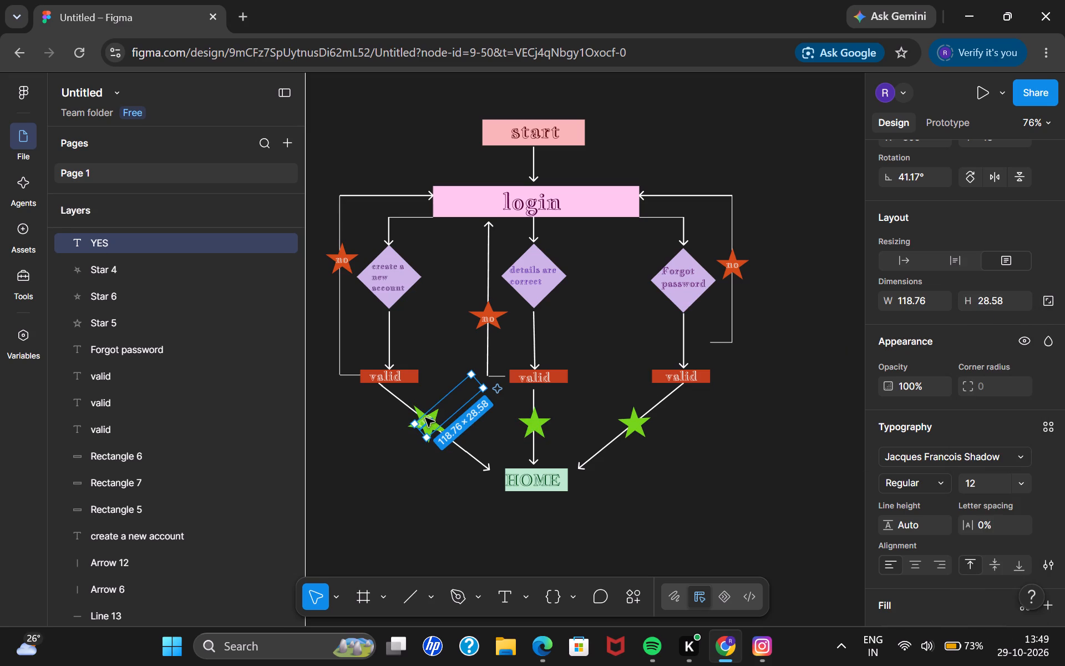
pyautogui.click(425, 418)
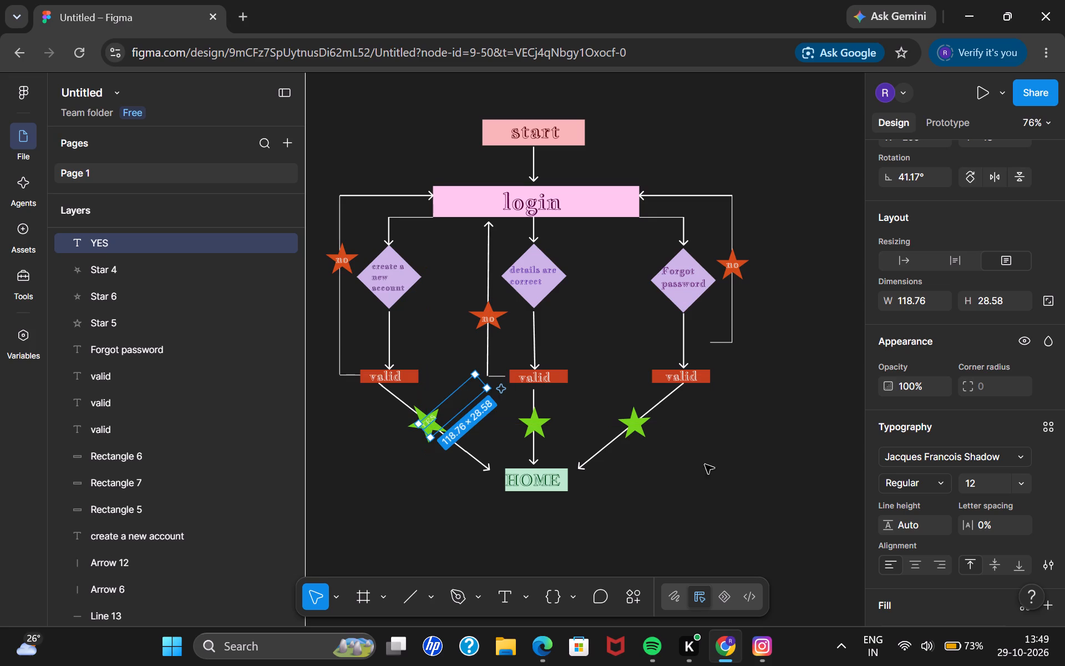
# Change the YES label's fill colour to very dark green, 082001.
pyautogui.scroll(-2, 709, 485)
pyautogui.scroll(-1, 906, 532)
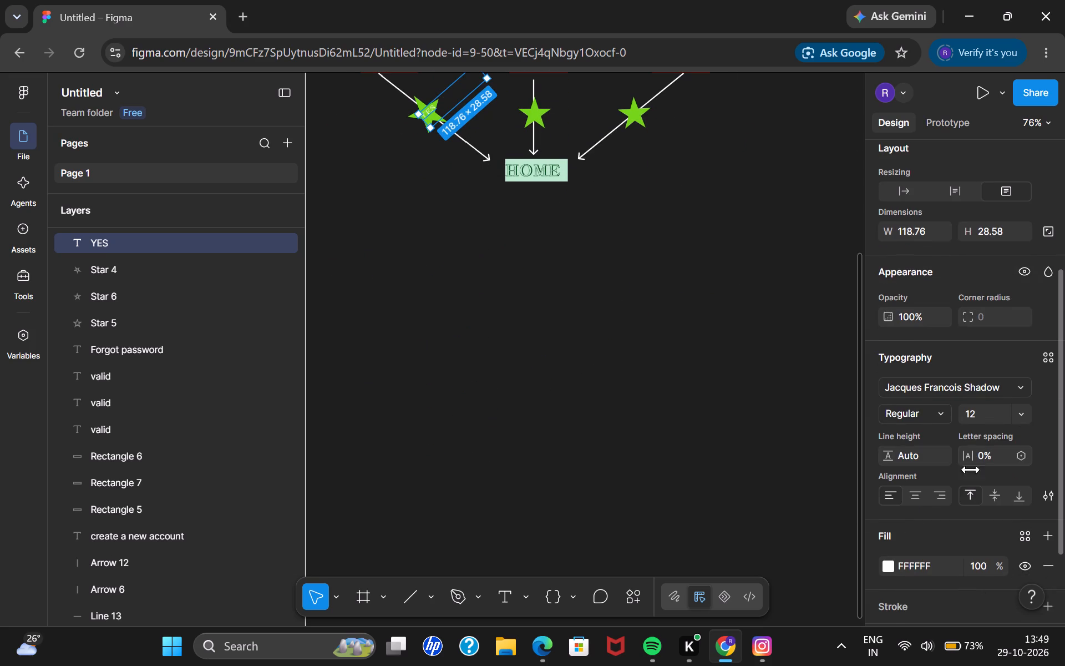
pyautogui.scroll(-1, 905, 547)
pyautogui.click(886, 491)
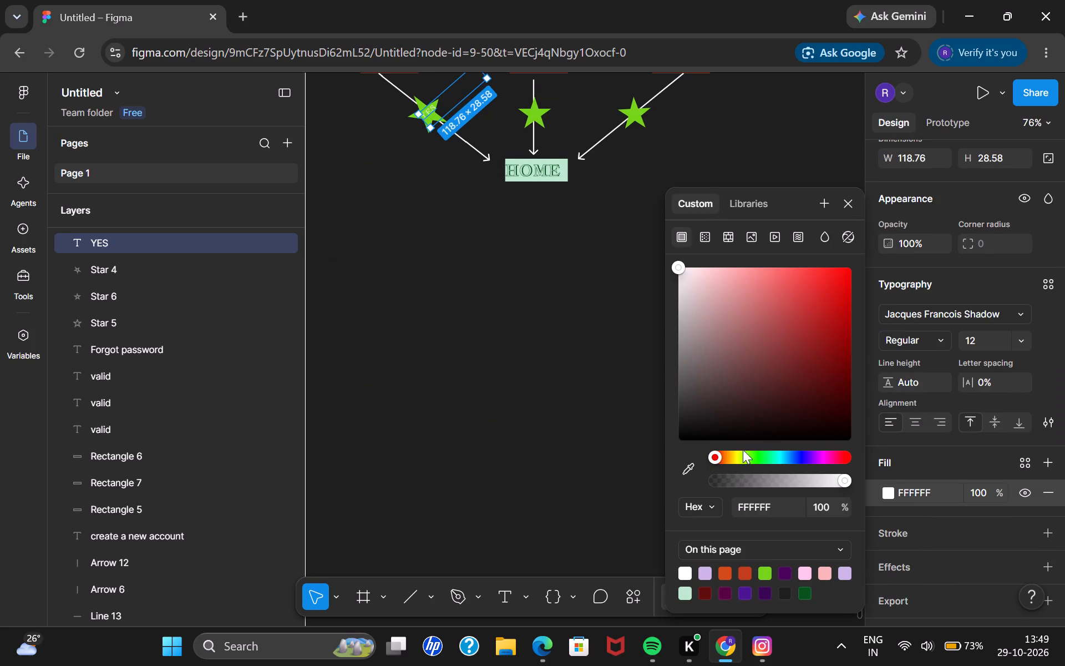
pyautogui.click(753, 452)
pyautogui.click(844, 418)
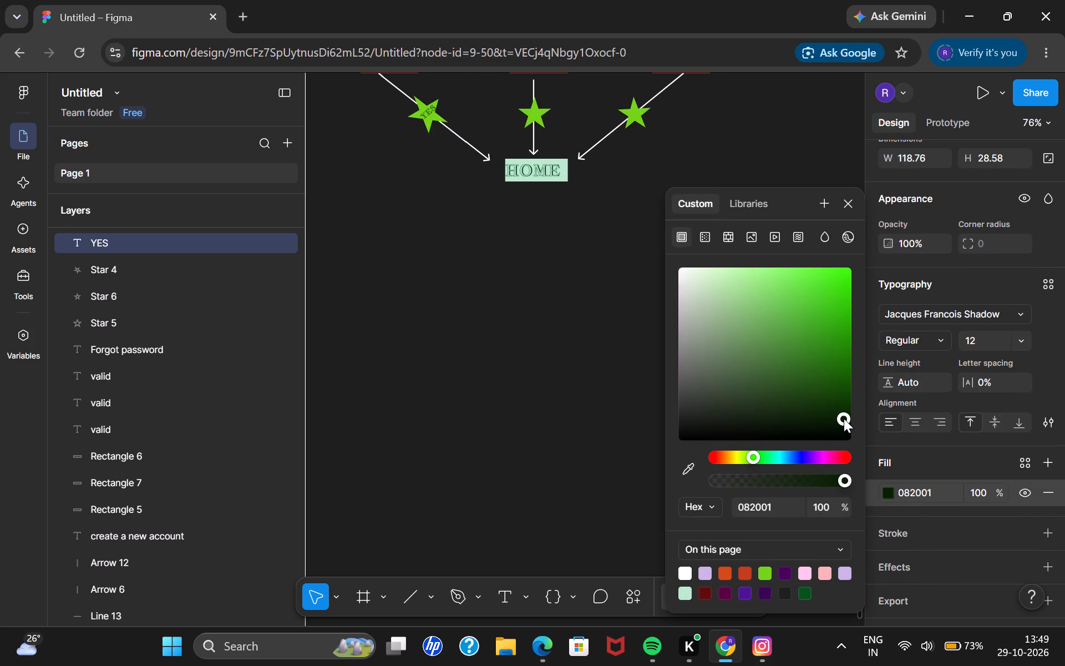
pyautogui.scroll(1, 619, 386)
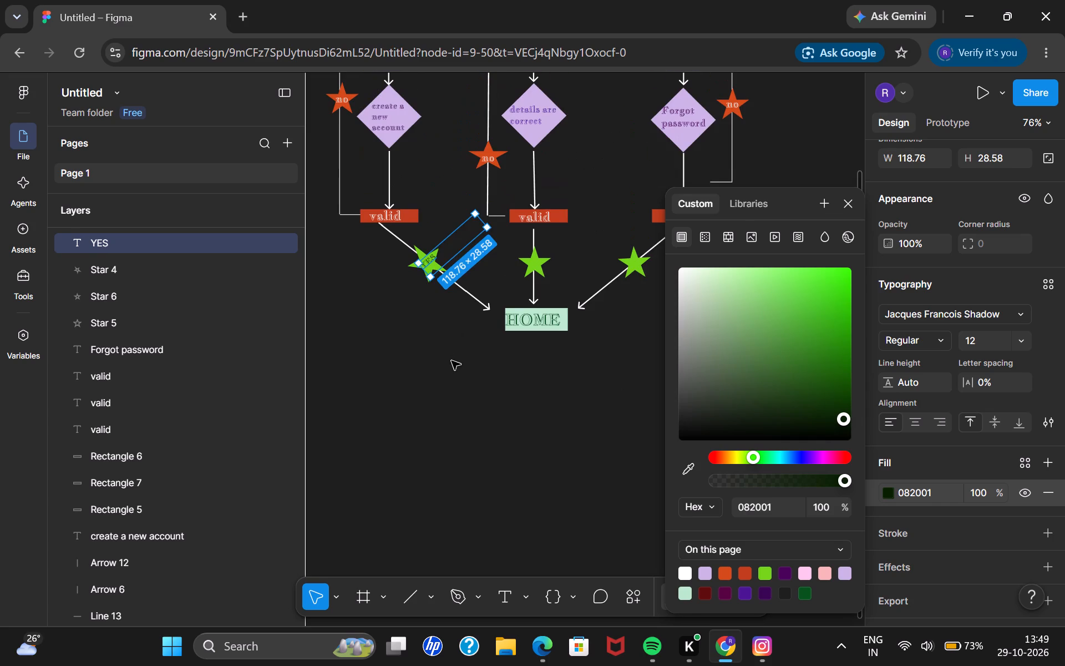
pyautogui.click(452, 362)
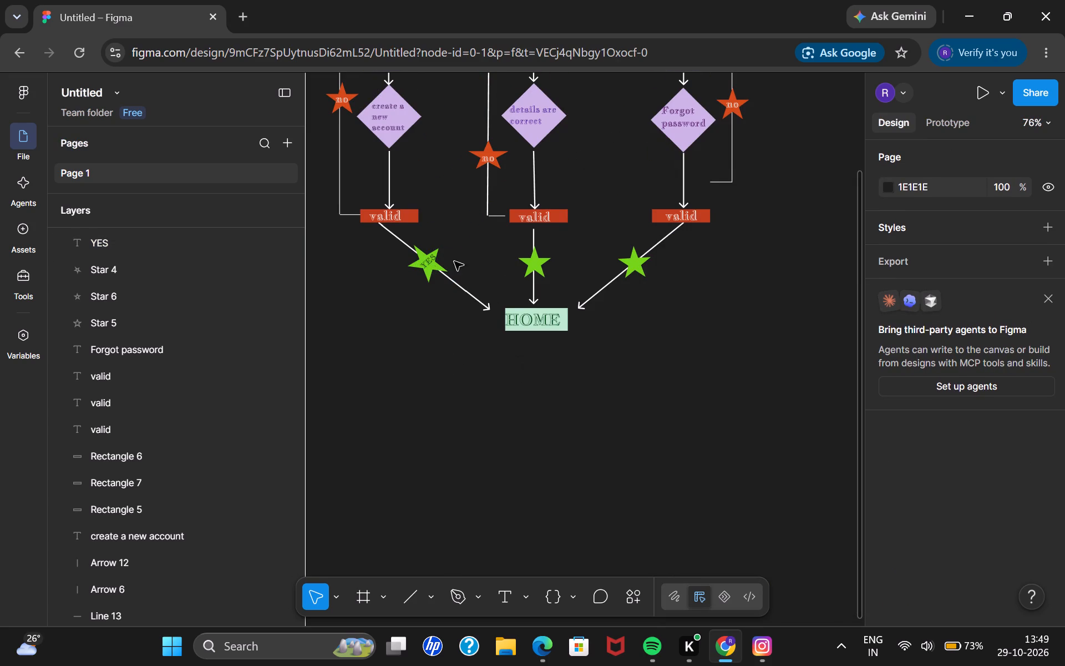
# Duplicate the YES label and place the copy on the green star of the middle branch above HOME.
pyautogui.click(423, 260)
pyautogui.hotkey('ctrl', 'c')
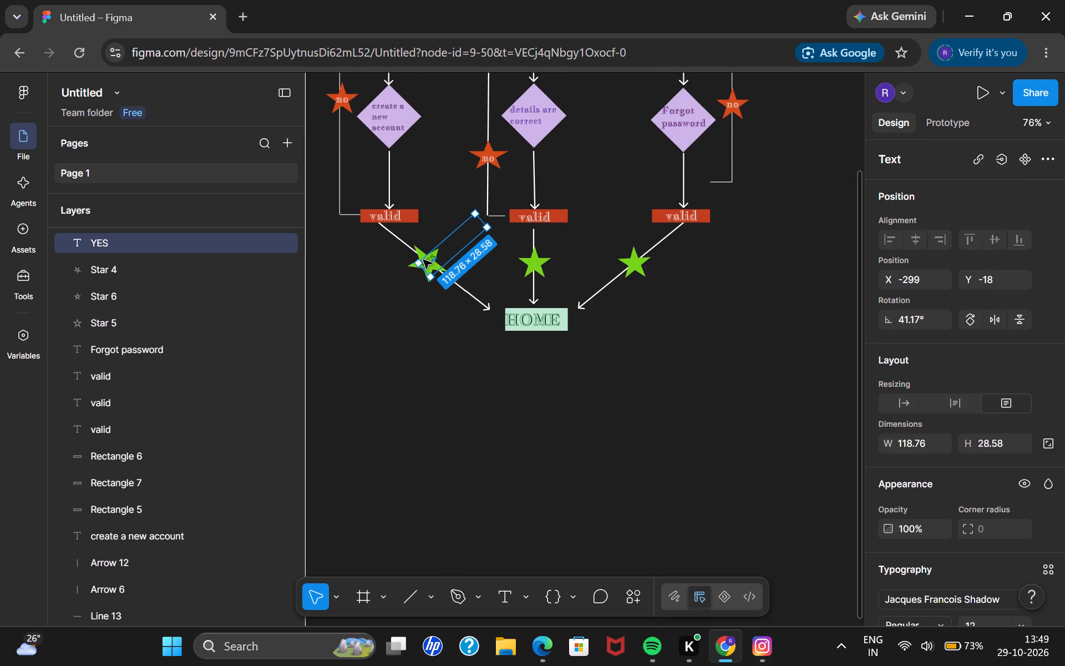
pyautogui.hotkey('ctrl', 'v')
pyautogui.moveTo(423, 260); pyautogui.dragTo(529, 277)
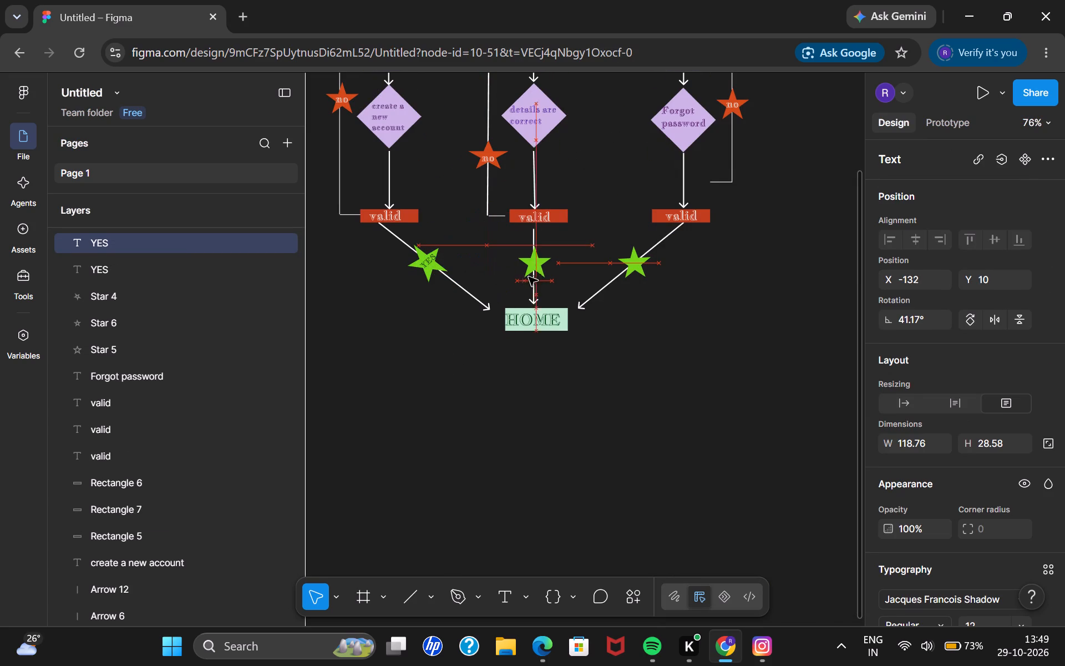
pyautogui.moveTo(529, 277); pyautogui.dragTo(530, 257)
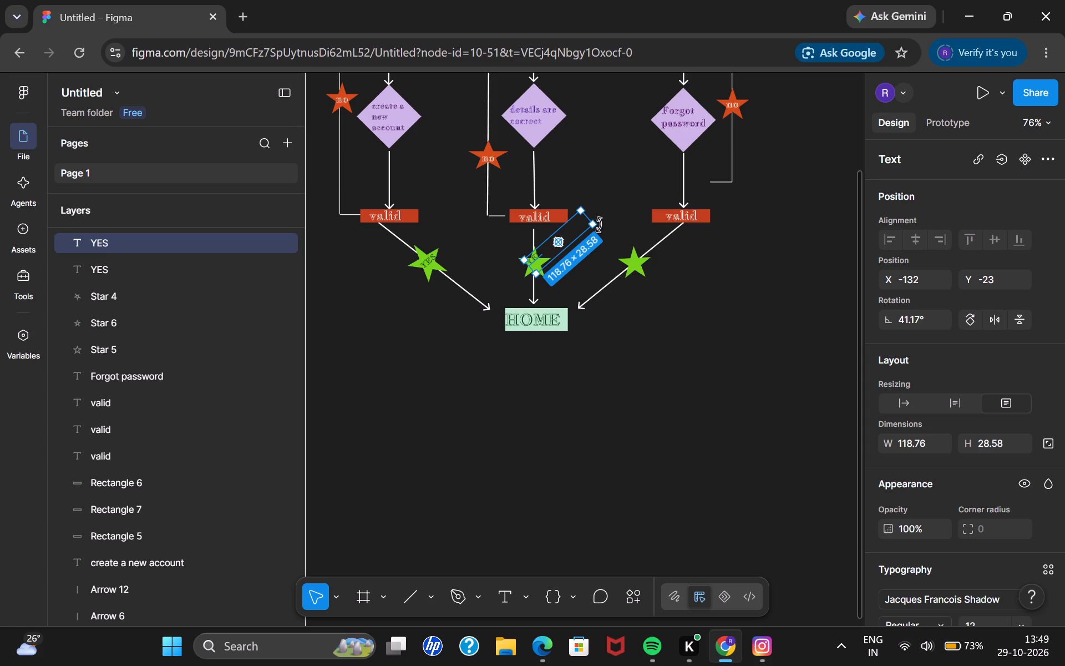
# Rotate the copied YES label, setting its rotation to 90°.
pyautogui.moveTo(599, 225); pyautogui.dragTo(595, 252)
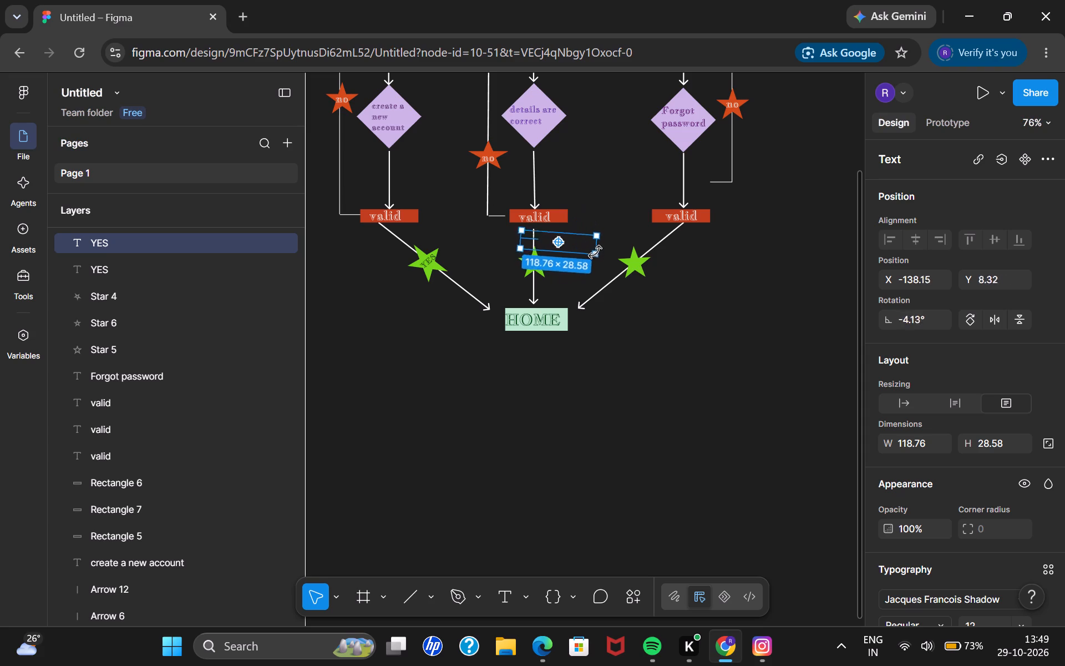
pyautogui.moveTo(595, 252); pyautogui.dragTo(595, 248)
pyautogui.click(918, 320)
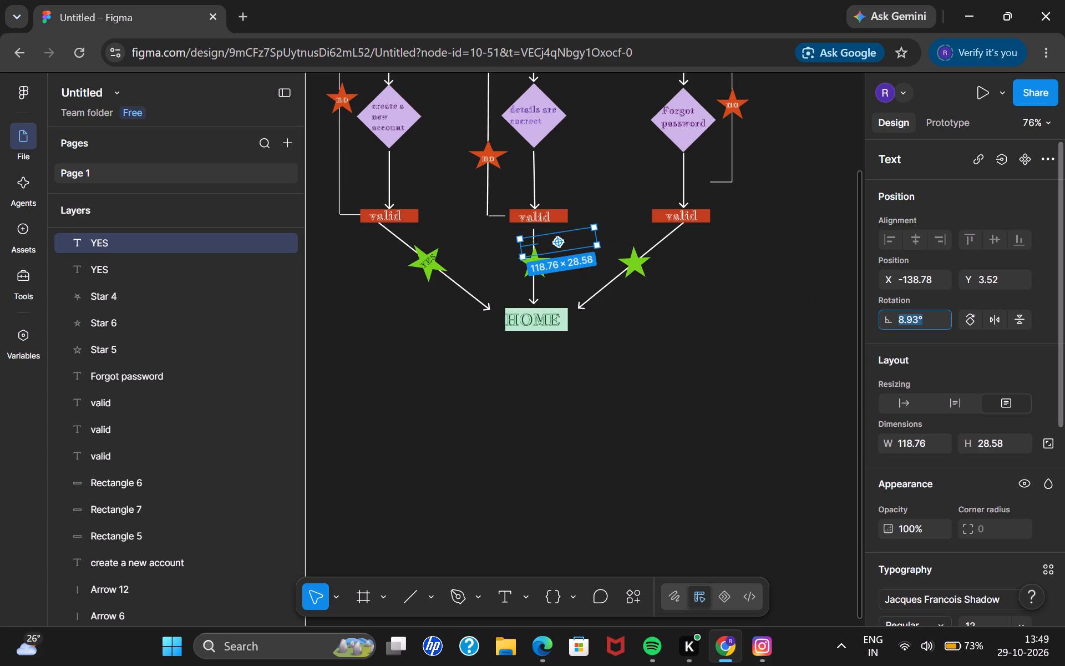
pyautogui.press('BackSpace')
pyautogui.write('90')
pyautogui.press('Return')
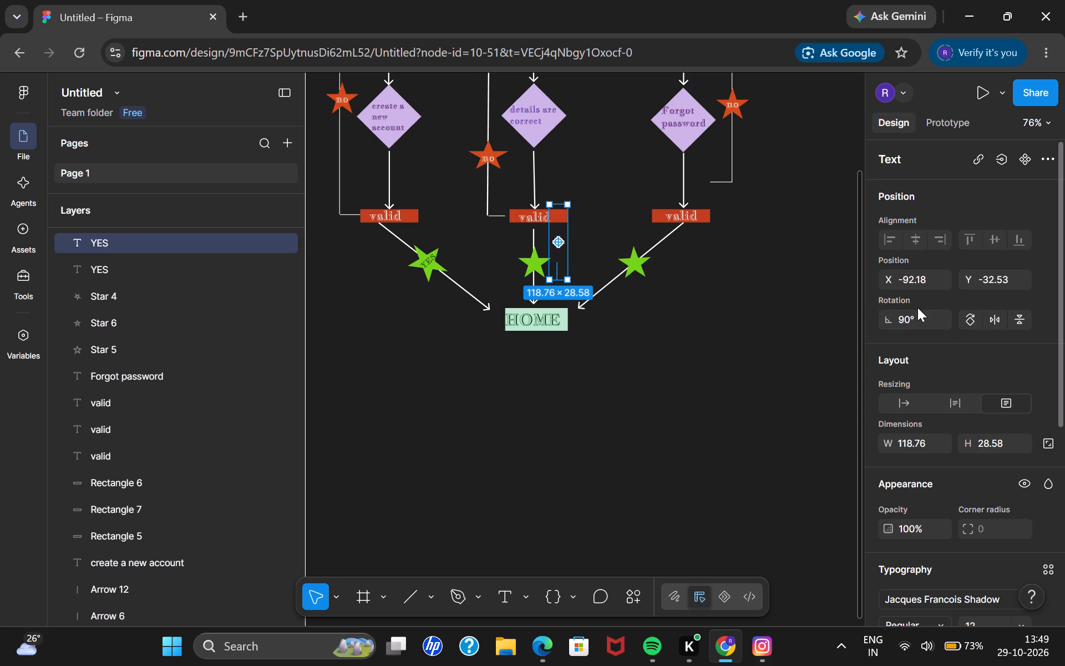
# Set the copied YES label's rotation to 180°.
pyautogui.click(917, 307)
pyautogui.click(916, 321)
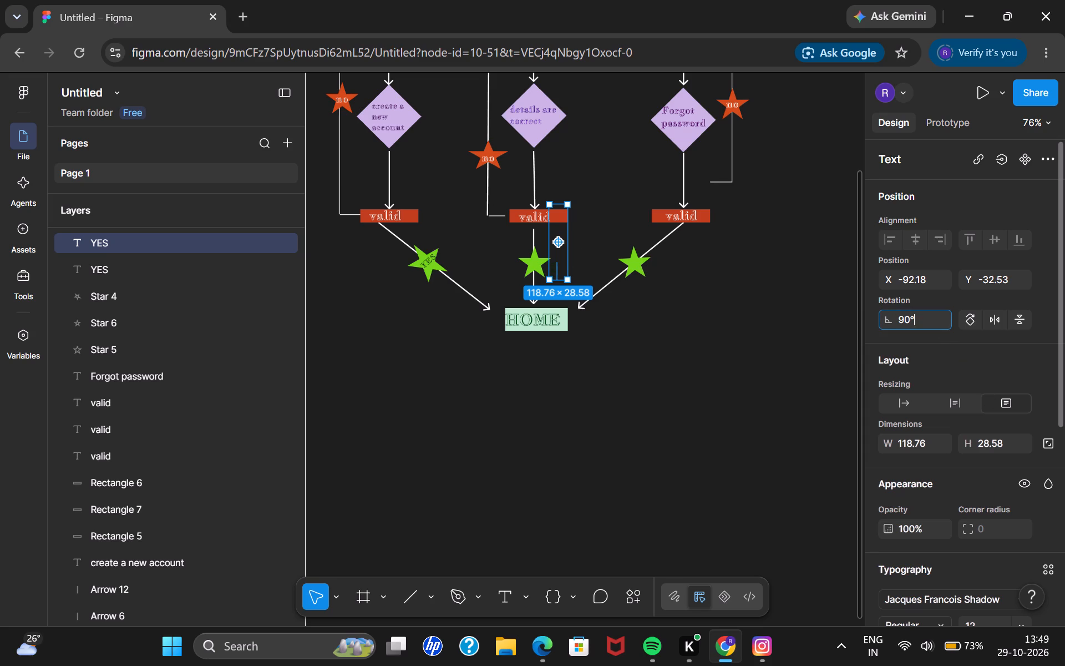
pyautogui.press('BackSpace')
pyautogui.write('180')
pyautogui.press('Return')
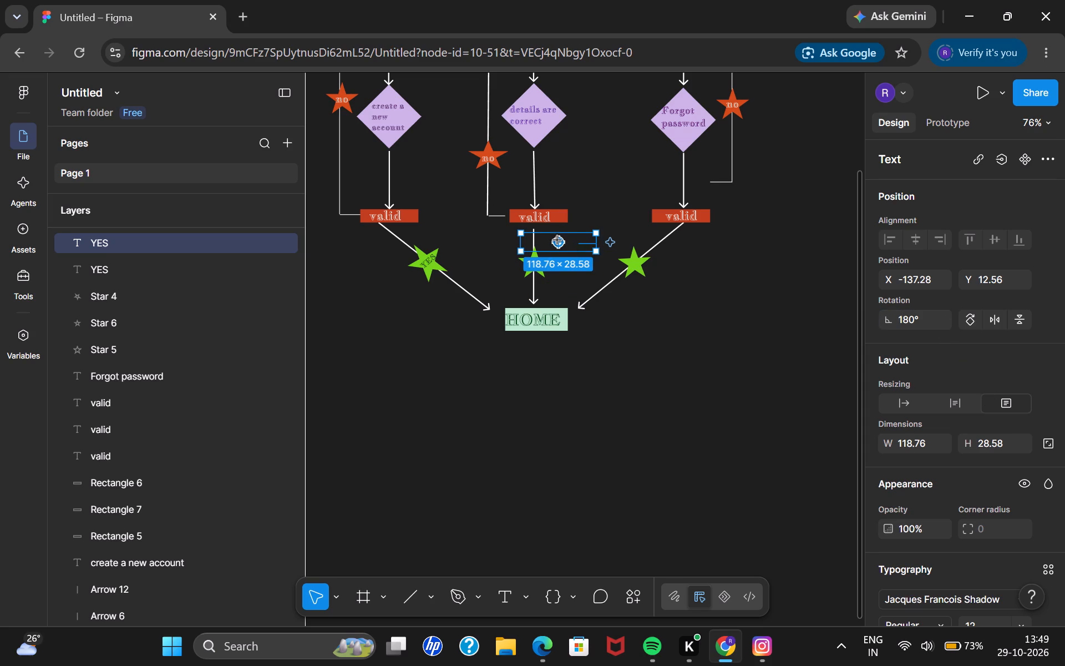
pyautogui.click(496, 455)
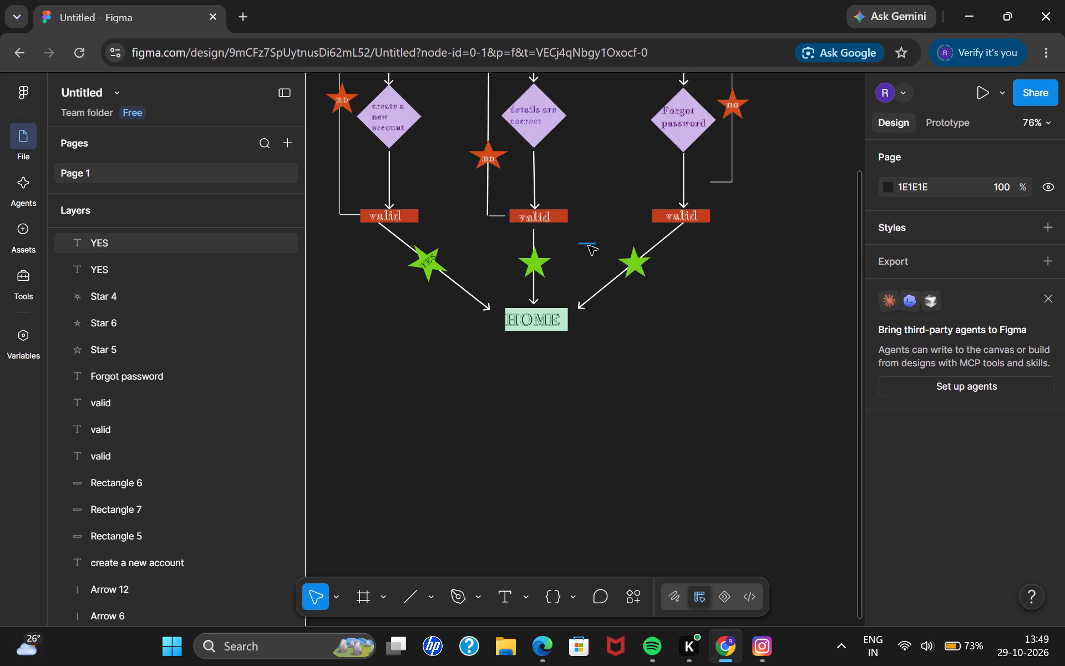
# Move the copied YES label back onto the middle branch's green star.
pyautogui.moveTo(587, 247); pyautogui.dragTo(533, 263)
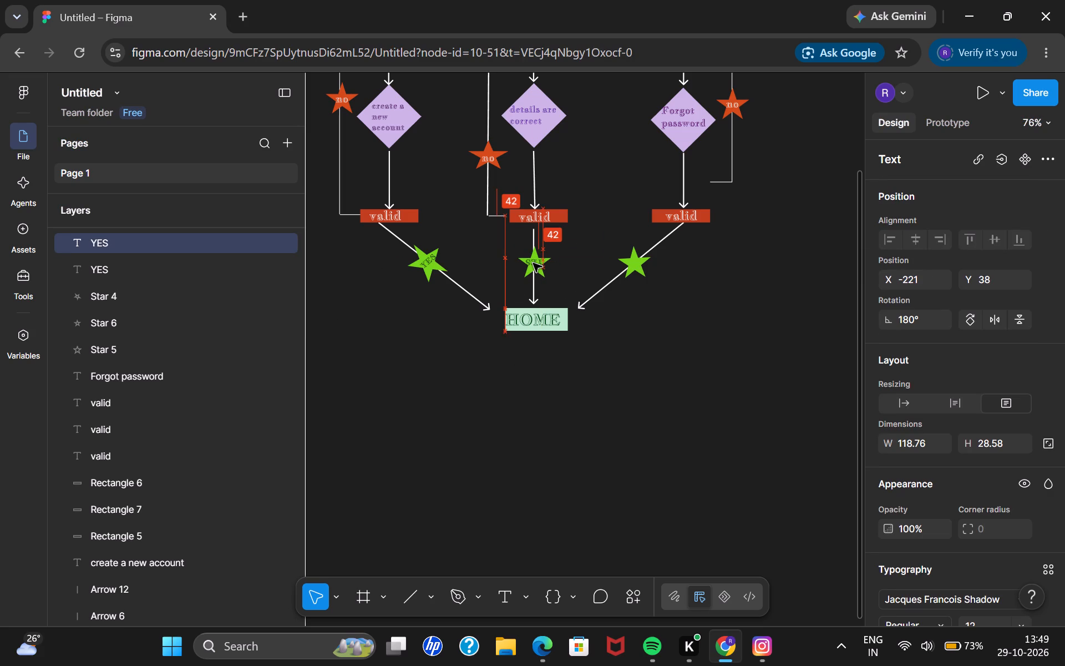
pyautogui.moveTo(533, 263); pyautogui.dragTo(535, 263)
pyautogui.click(673, 400)
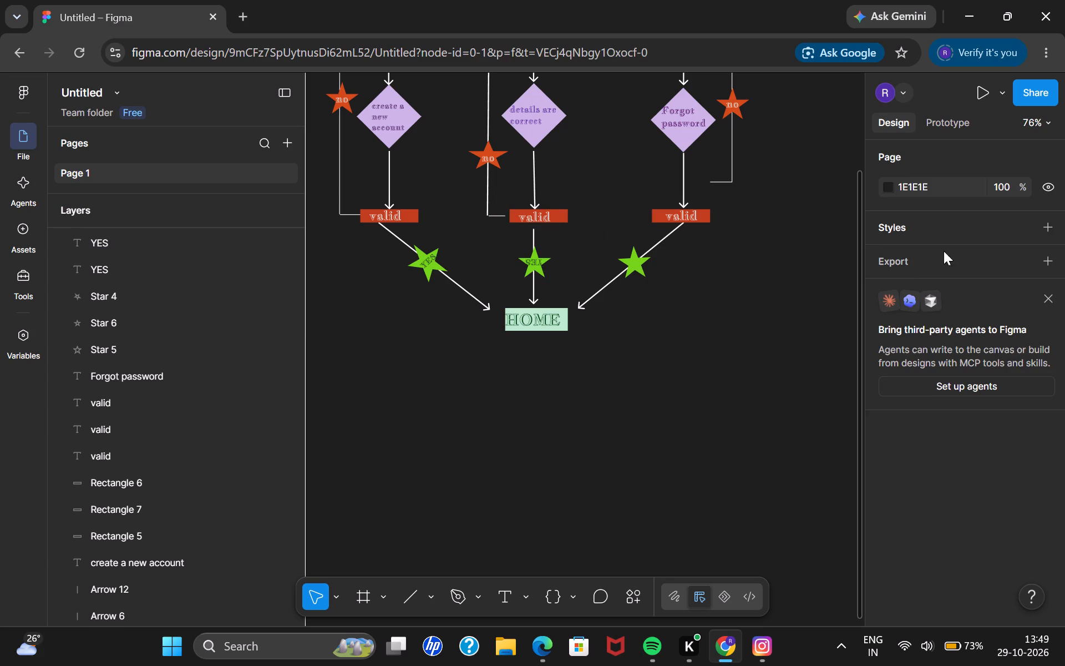
# Set the rotation of the copied YES label on the middle star to 360°.
pyautogui.click(536, 263)
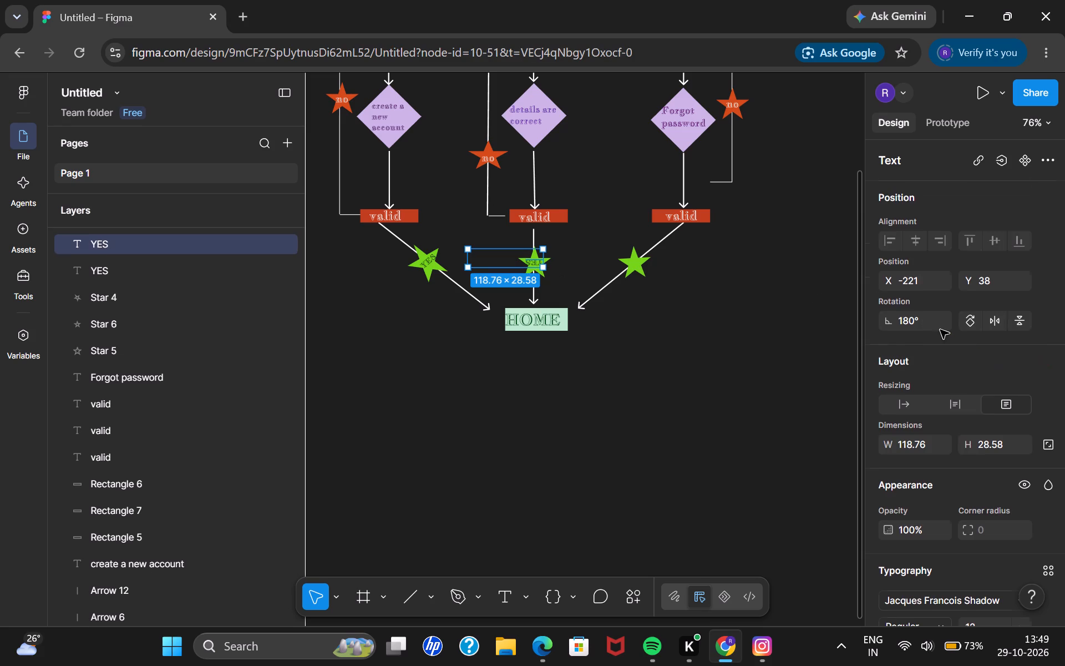
pyautogui.click(926, 319)
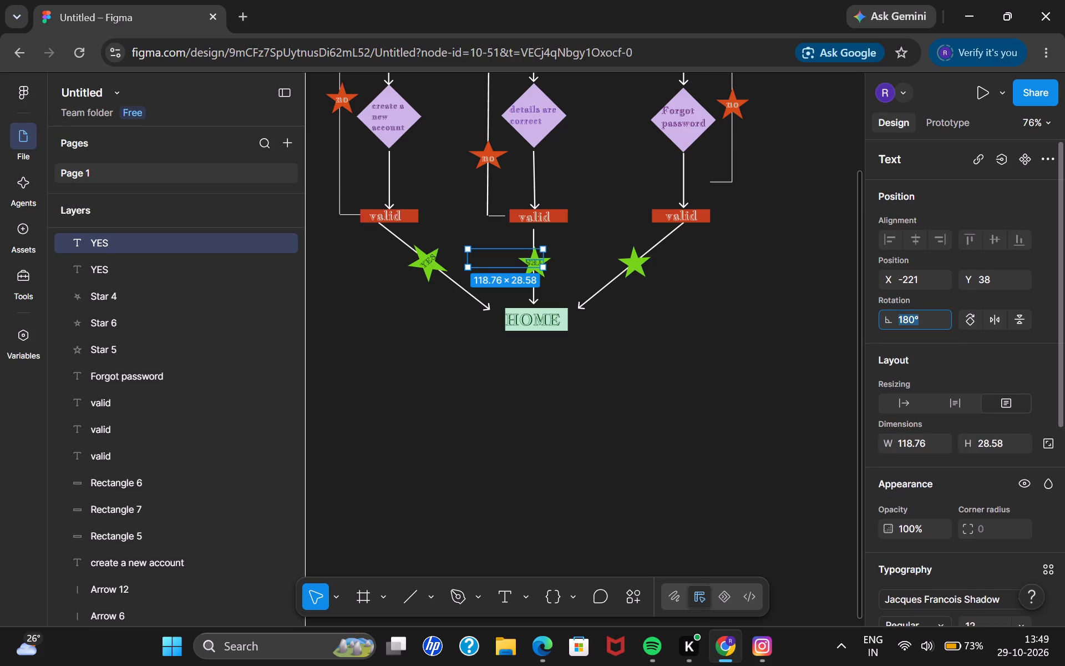
pyautogui.press('BackSpace')
pyautogui.write('360')
pyautogui.press('Return')
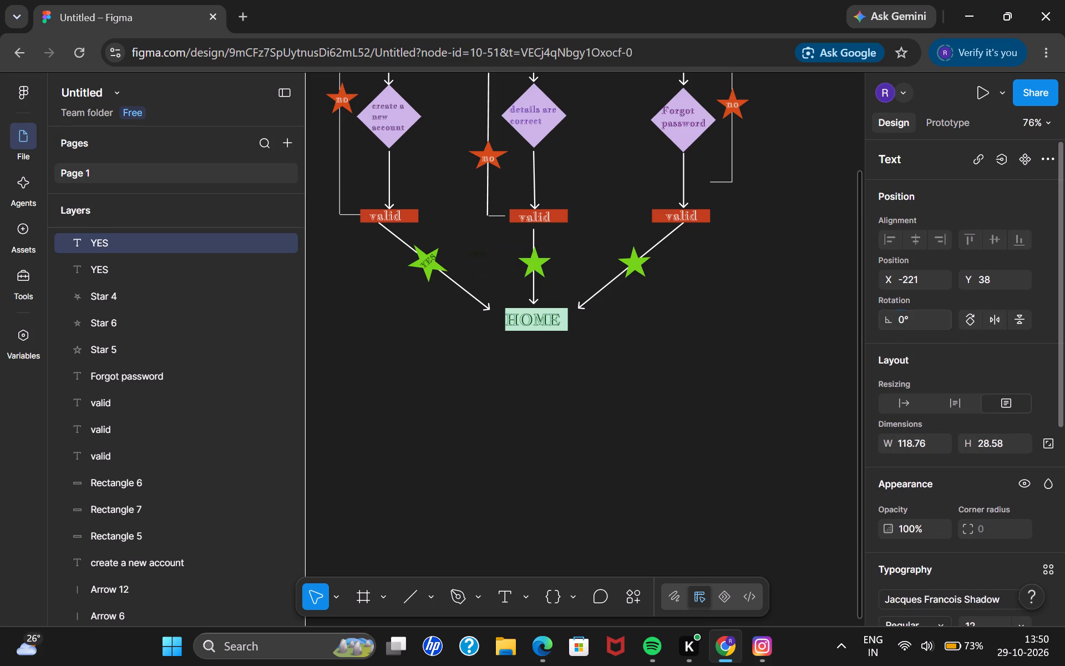
# Move the unrotated YES label onto the green star of the middle branch, at about X -131, Y 53.
pyautogui.click(678, 343)
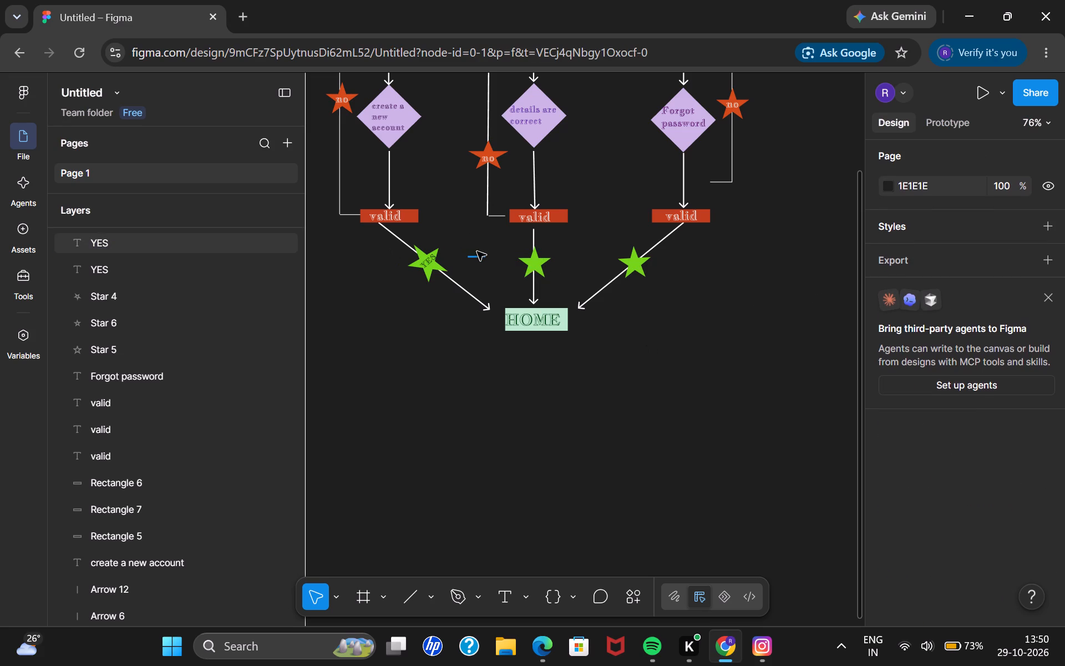
pyautogui.moveTo(478, 254); pyautogui.dragTo(536, 263)
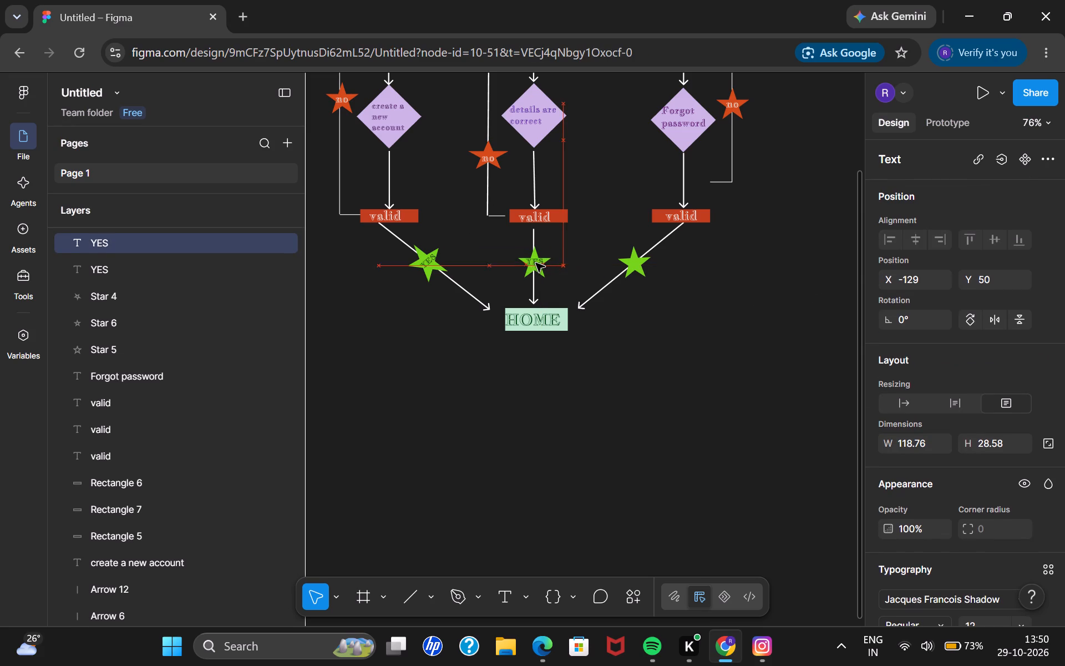
pyautogui.moveTo(536, 263); pyautogui.dragTo(535, 264)
# Duplicate the middle star's YES label and centre the copy on the Forgot password branch's green star, at about X 26, Y 53.
pyautogui.hotkey('ctrl', 'c')
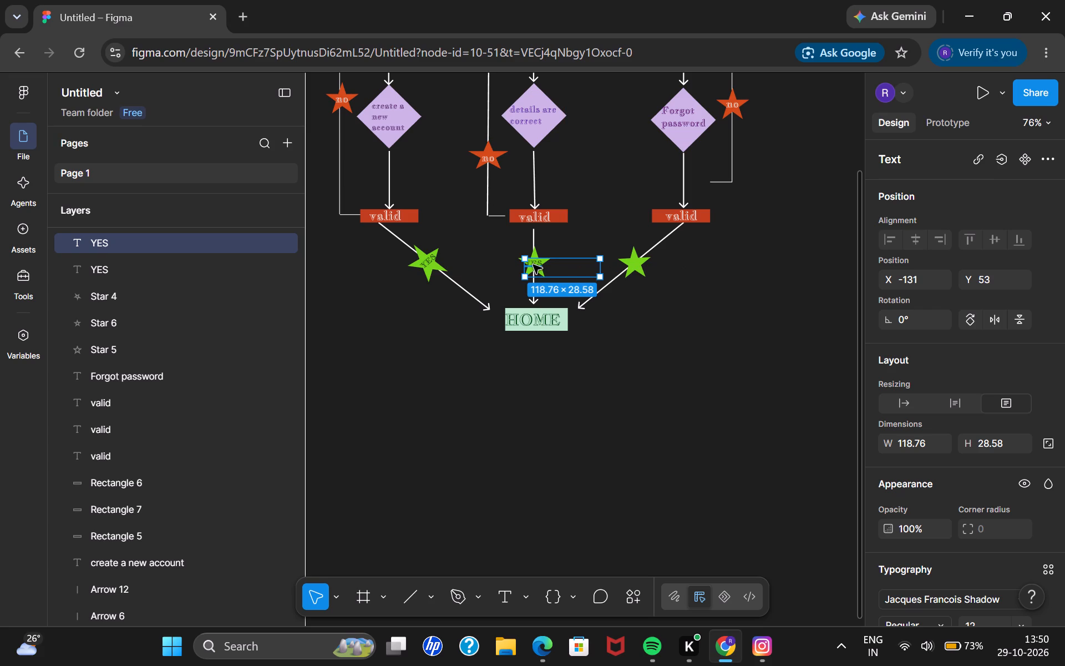
pyautogui.hotkey('ctrl', 'v')
pyautogui.moveTo(533, 265); pyautogui.dragTo(584, 272)
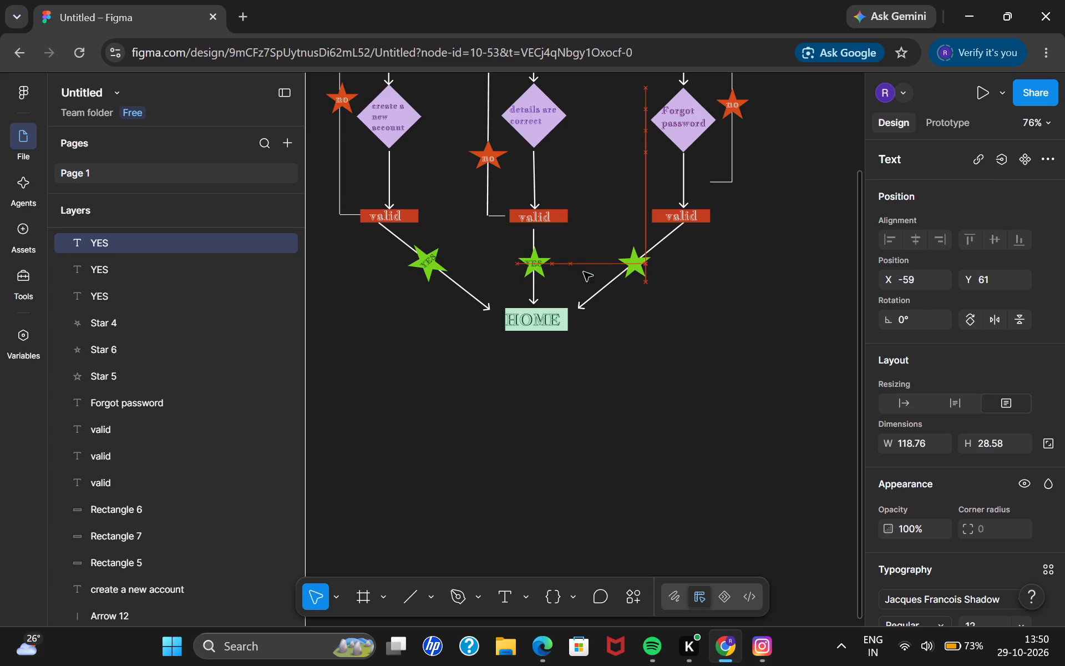
pyautogui.moveTo(584, 272); pyautogui.dragTo(635, 265)
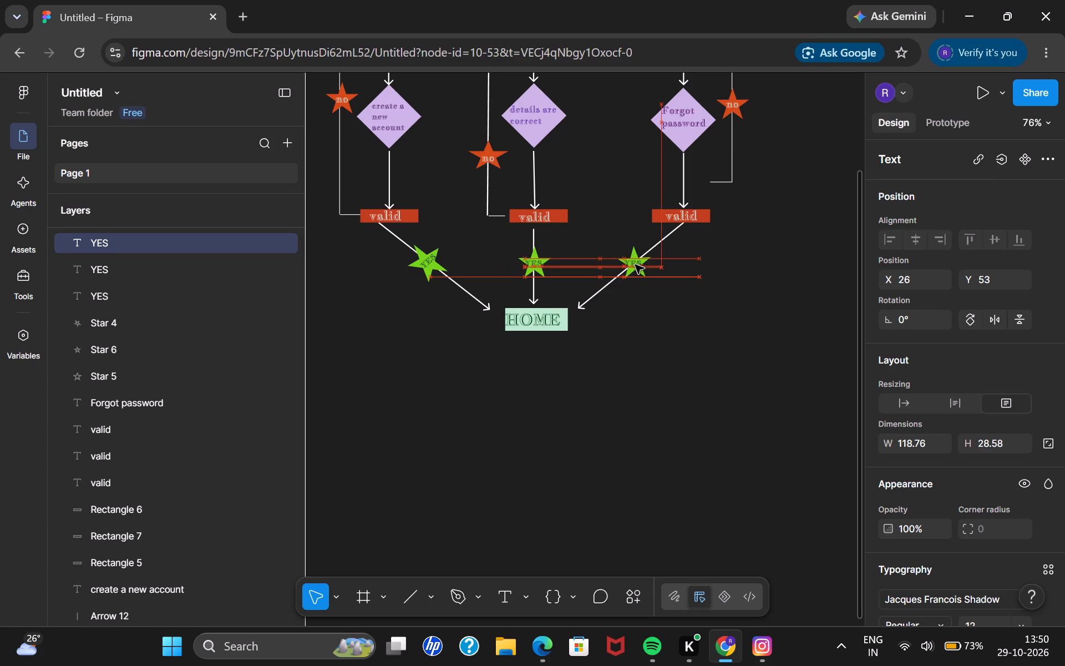
pyautogui.moveTo(635, 265); pyautogui.dragTo(637, 265)
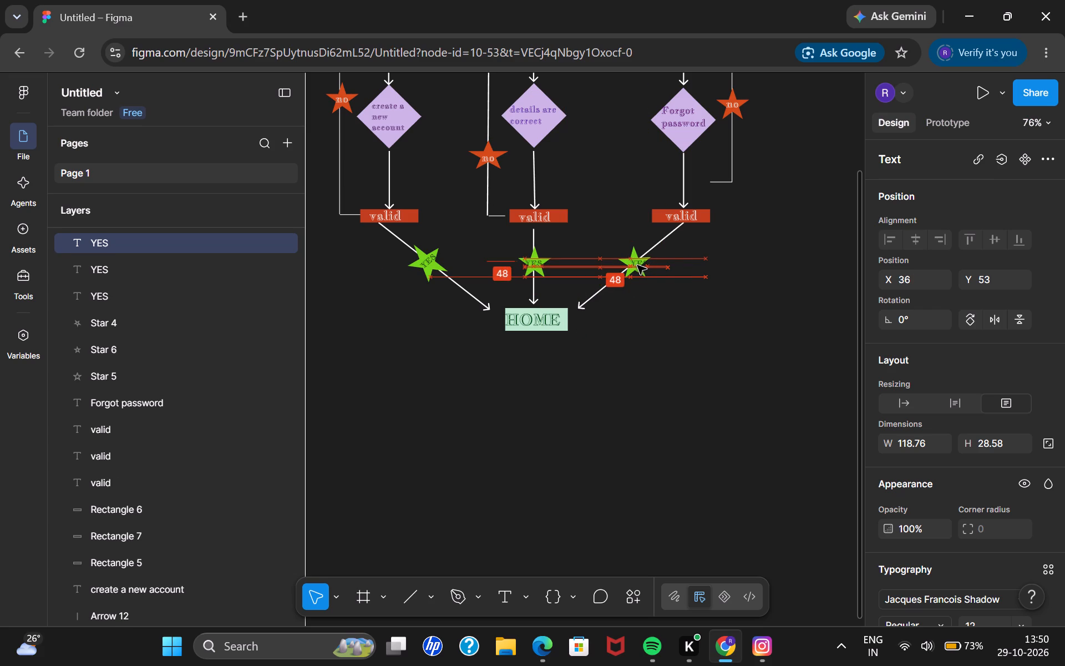
pyautogui.moveTo(637, 265); pyautogui.dragTo(634, 265)
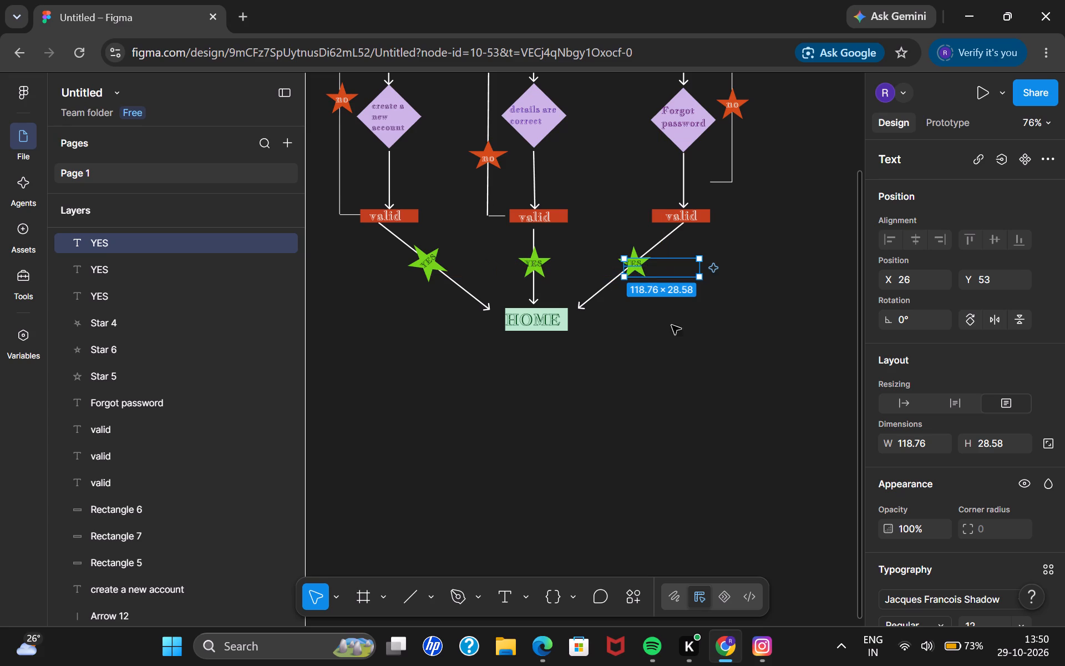
pyautogui.click(671, 371)
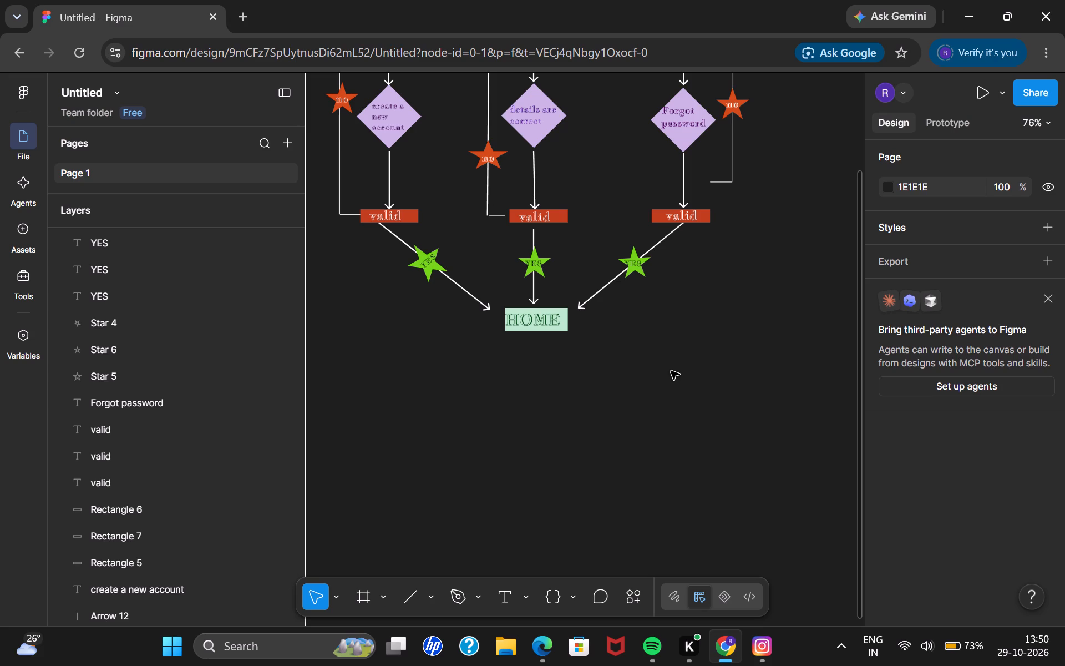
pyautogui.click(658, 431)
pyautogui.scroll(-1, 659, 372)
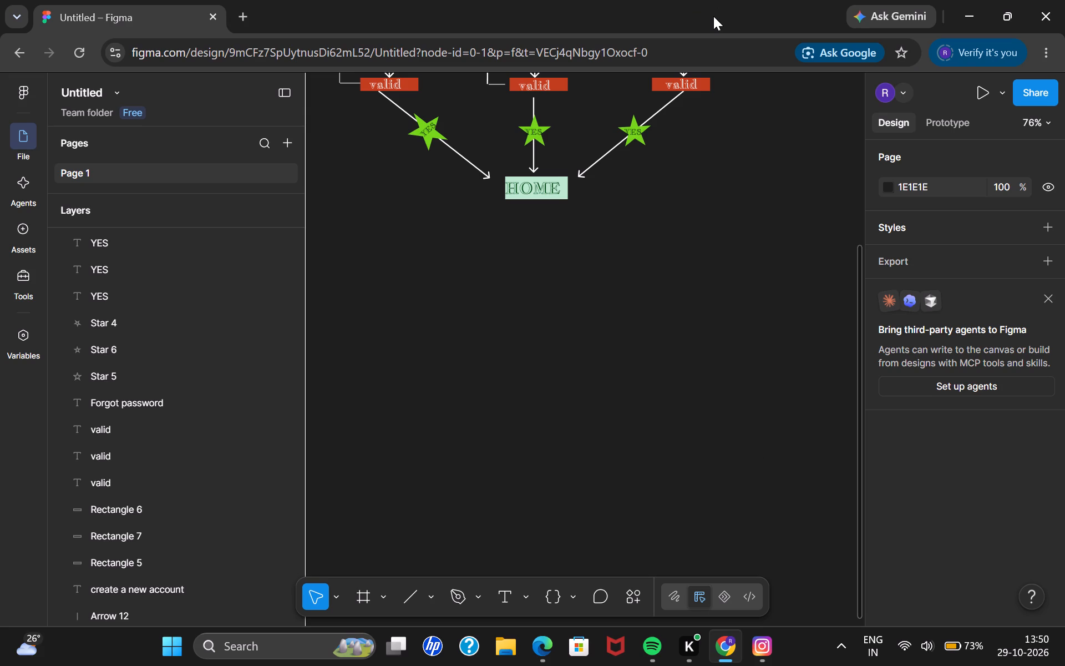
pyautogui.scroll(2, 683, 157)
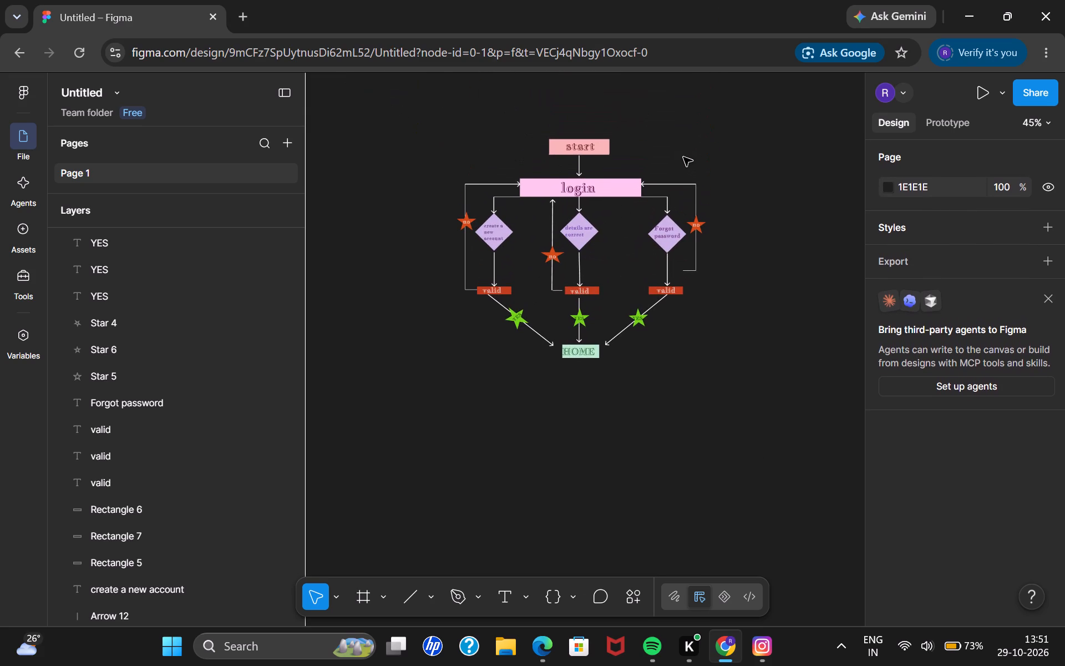
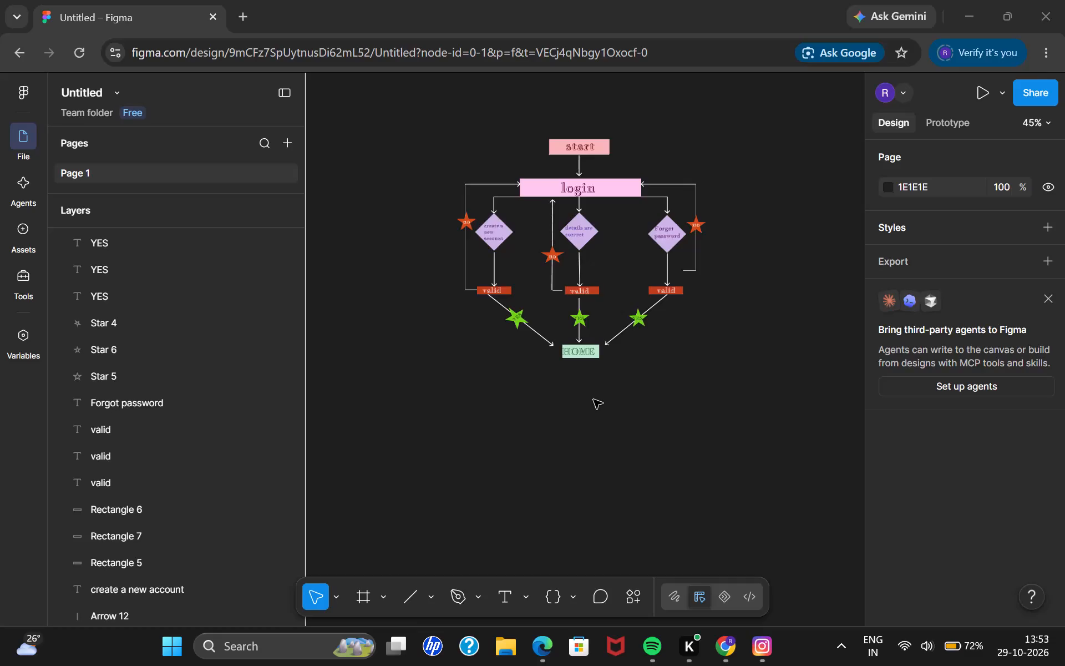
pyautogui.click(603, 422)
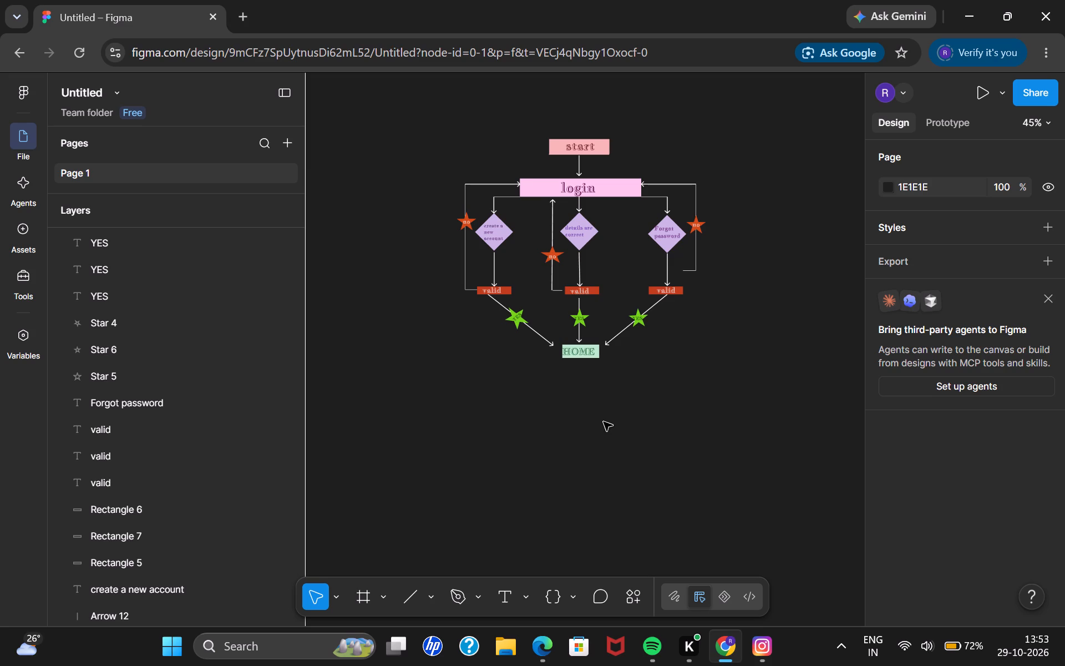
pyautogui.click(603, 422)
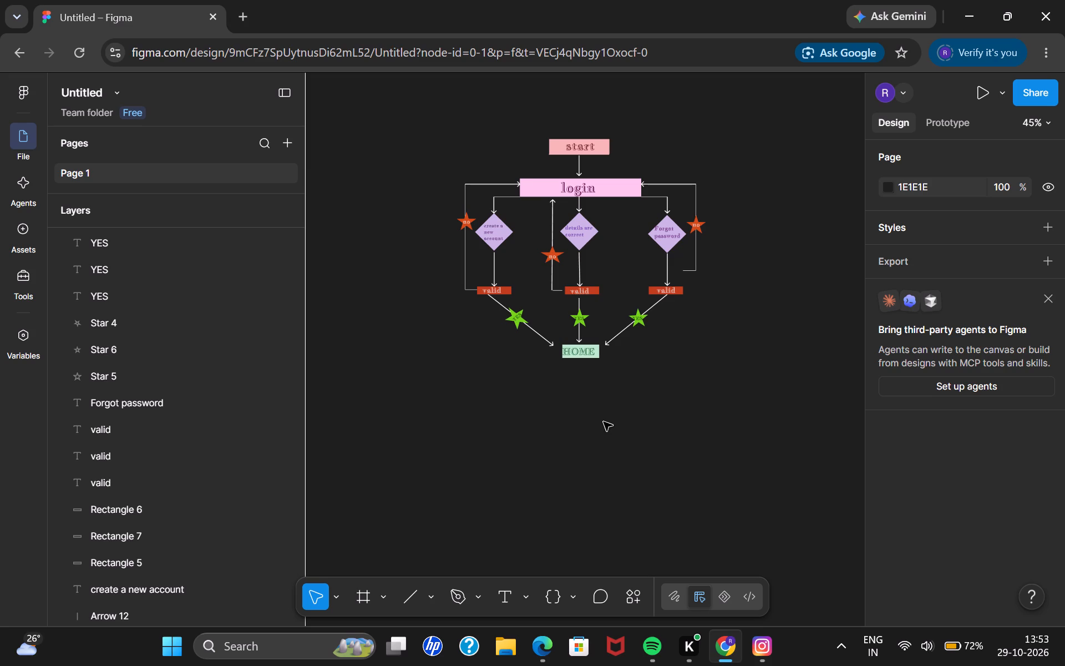
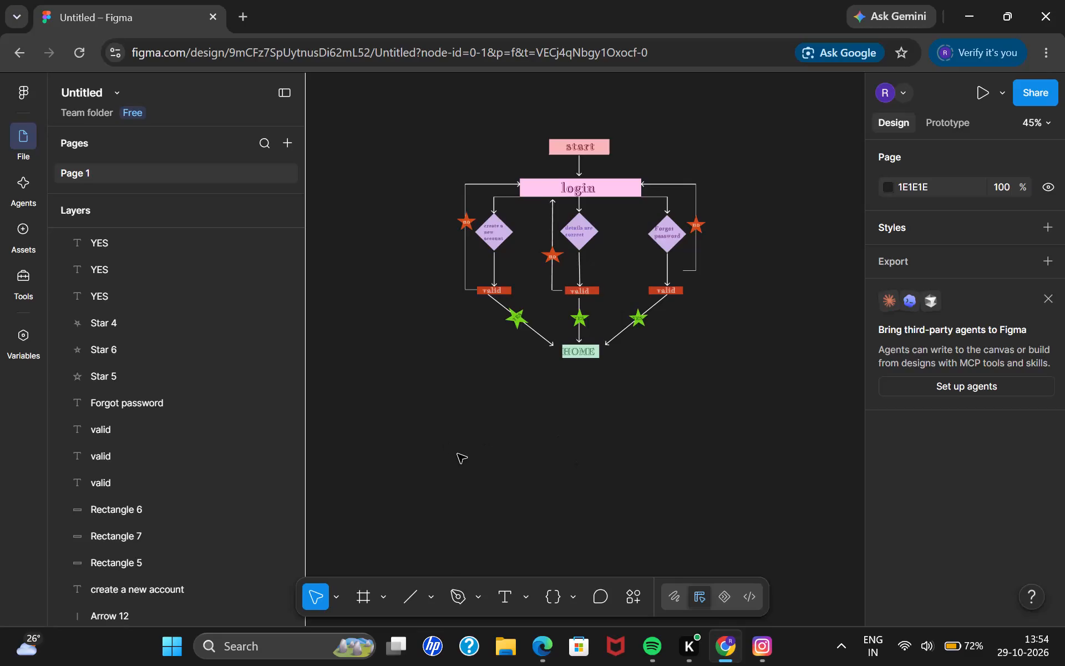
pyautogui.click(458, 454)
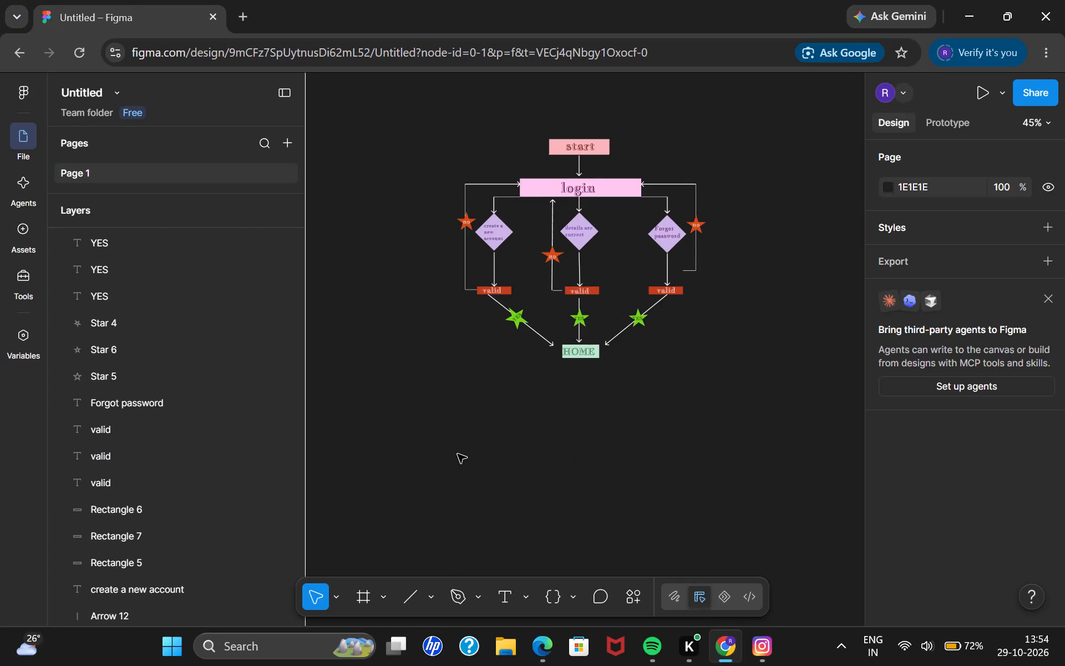
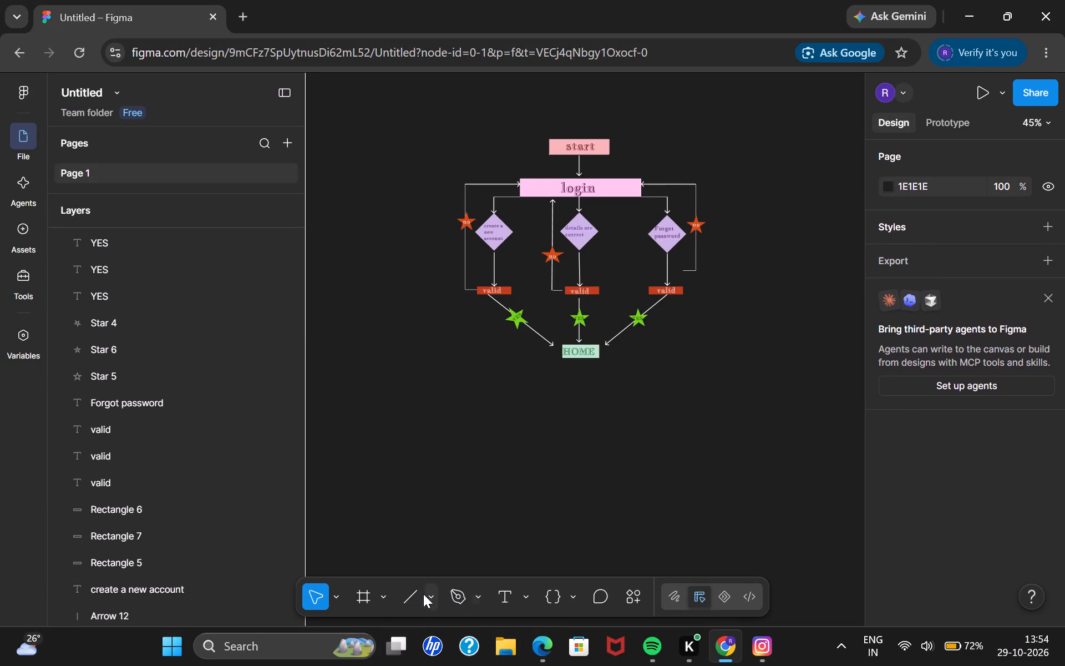
# Draw a level horizontal line about 988 wide along the bottom edge of the HOME box, extending well beyond it on both sides.
pyautogui.click(402, 597)
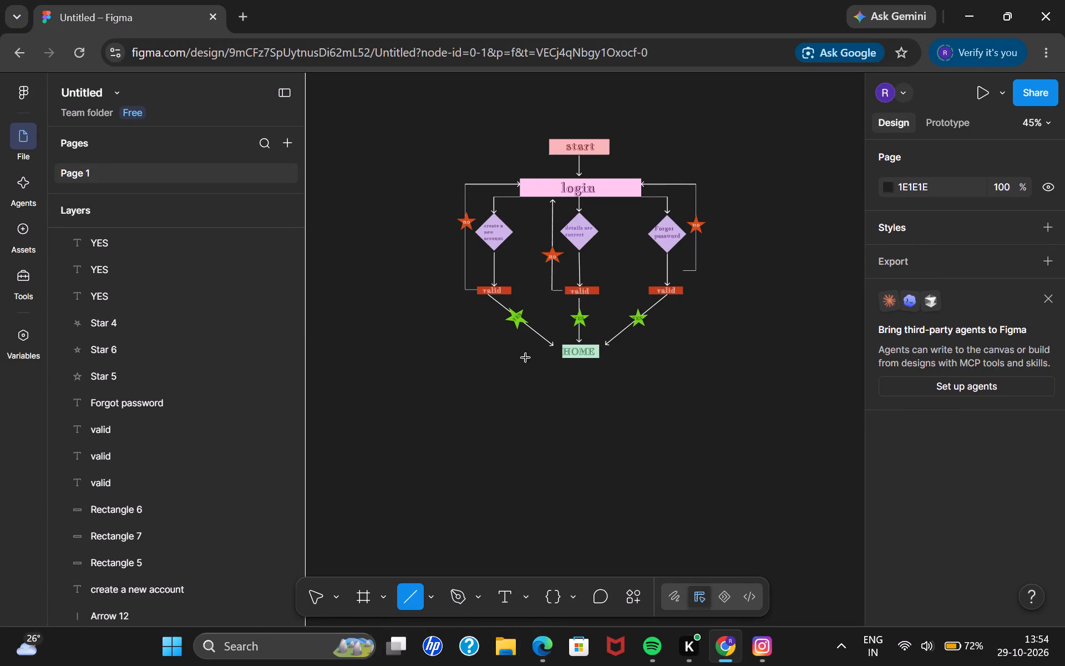
pyautogui.moveTo(482, 357); pyautogui.dragTo(661, 359)
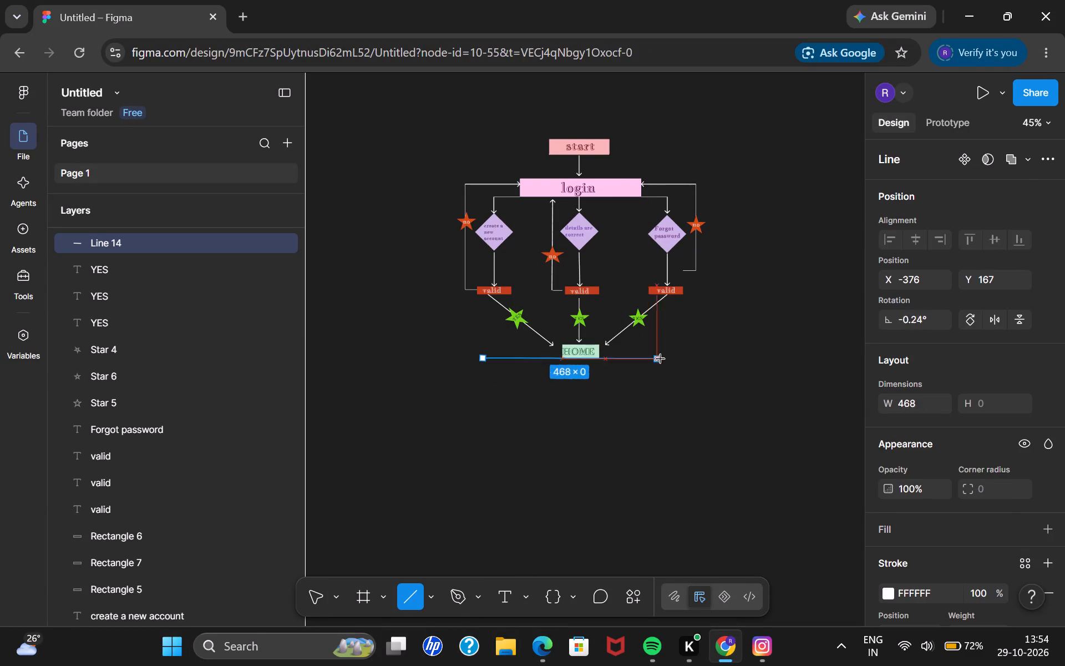
pyautogui.moveTo(661, 359); pyautogui.dragTo(672, 361)
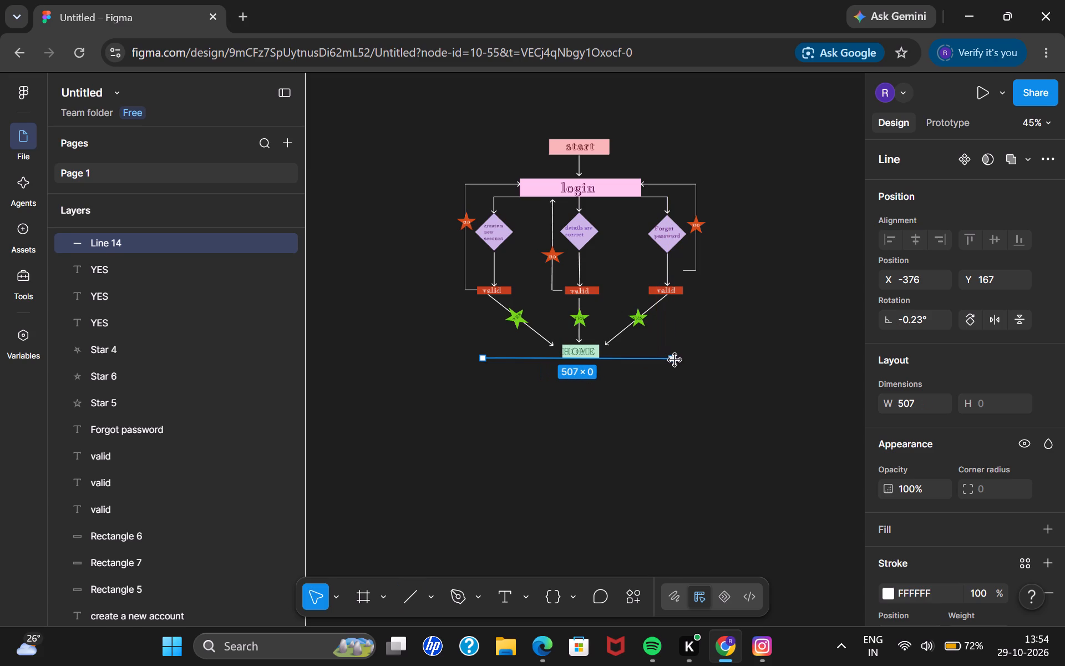
pyautogui.moveTo(674, 358); pyautogui.dragTo(729, 362)
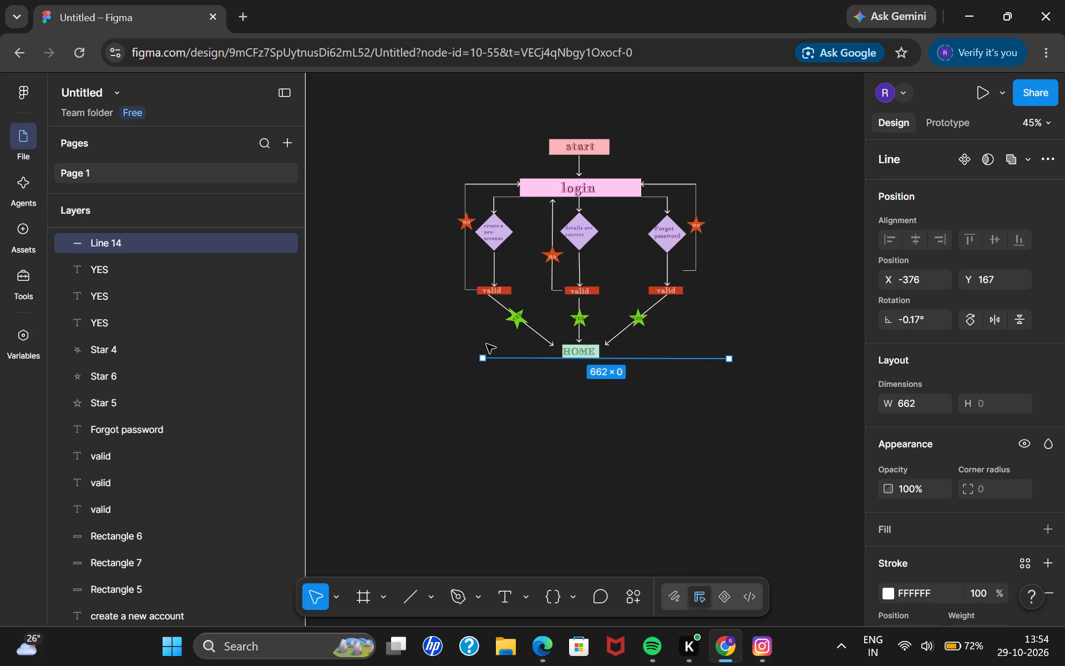
pyautogui.moveTo(483, 356); pyautogui.dragTo(383, 355)
pyautogui.moveTo(384, 355); pyautogui.dragTo(390, 355)
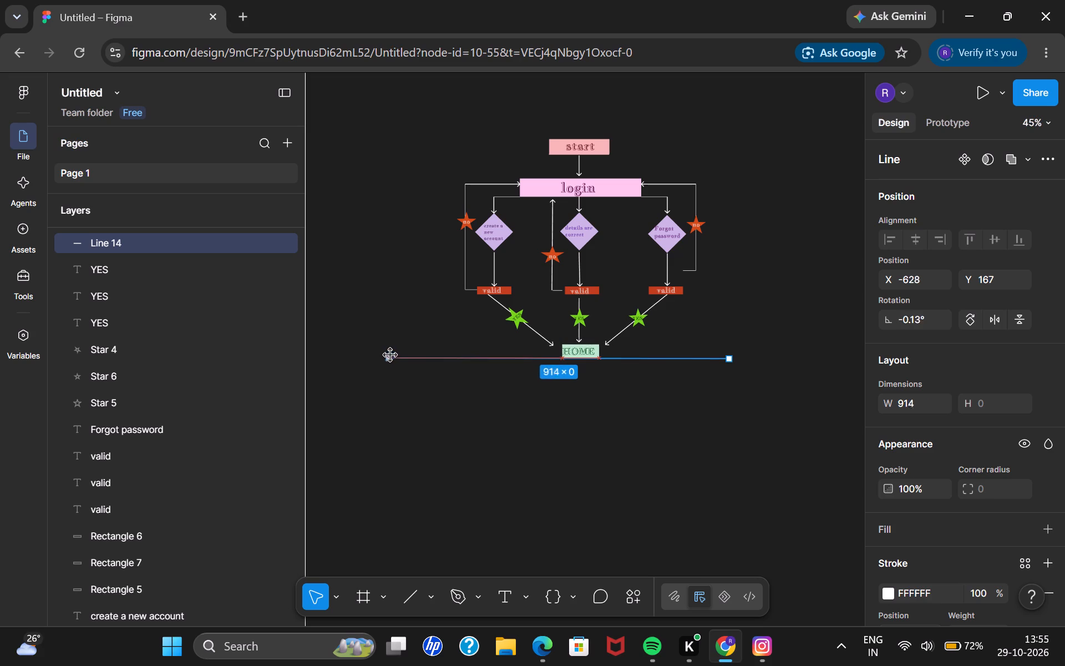
pyautogui.moveTo(390, 355); pyautogui.dragTo(407, 360)
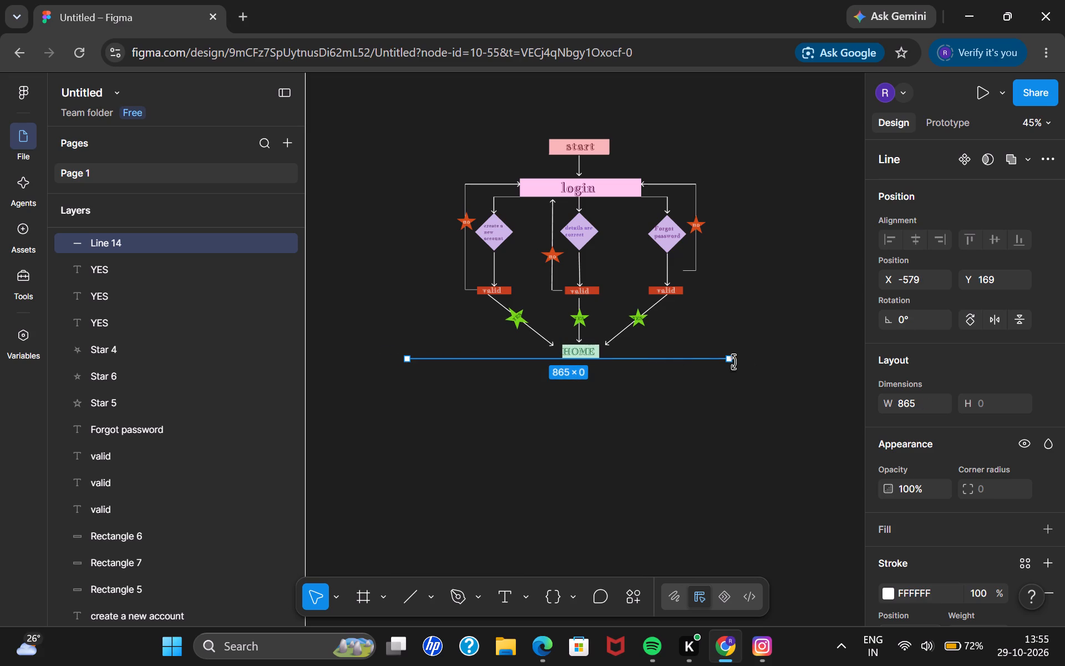
pyautogui.moveTo(732, 362); pyautogui.dragTo(774, 359)
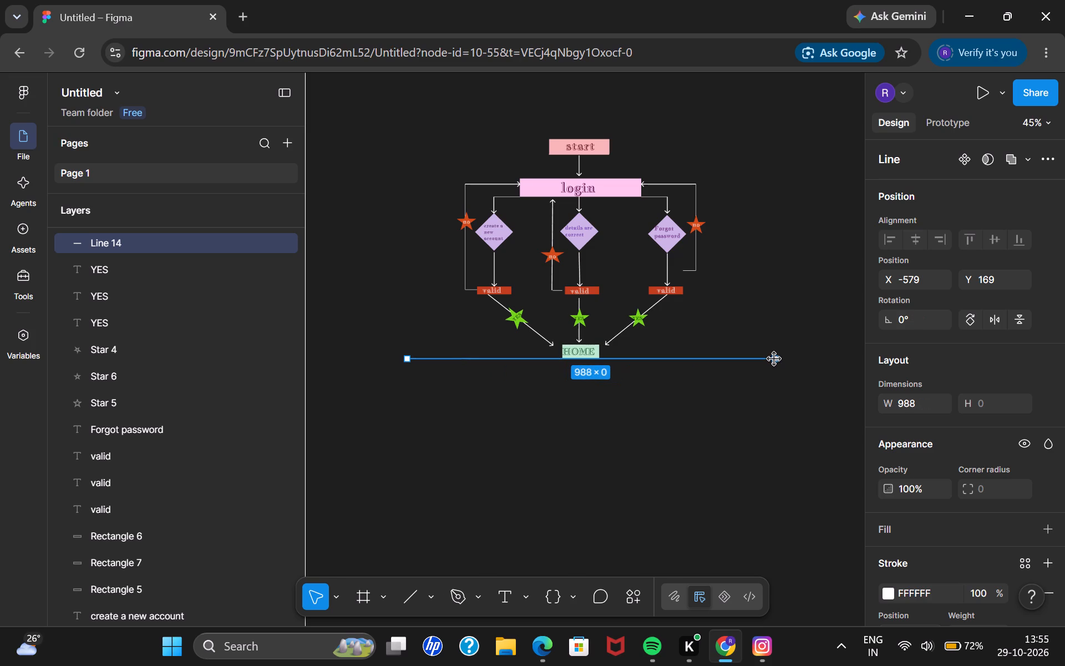
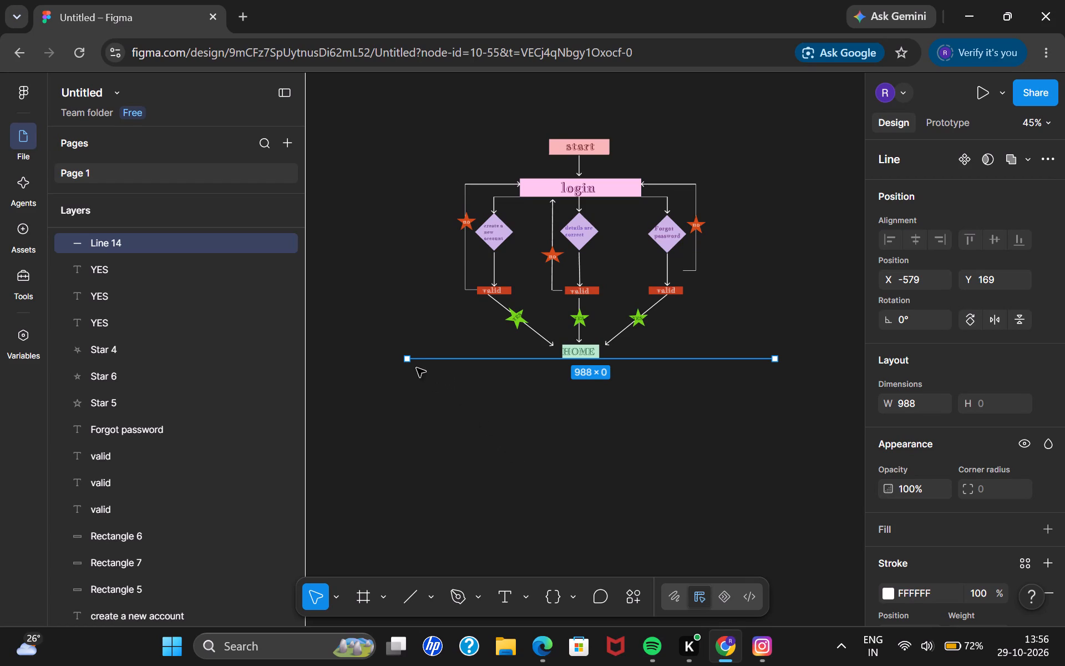
# Extend the left end of the horizontal line beneath HOME a little further outward.
pyautogui.moveTo(401, 360); pyautogui.dragTo(389, 359)
pyautogui.click(458, 480)
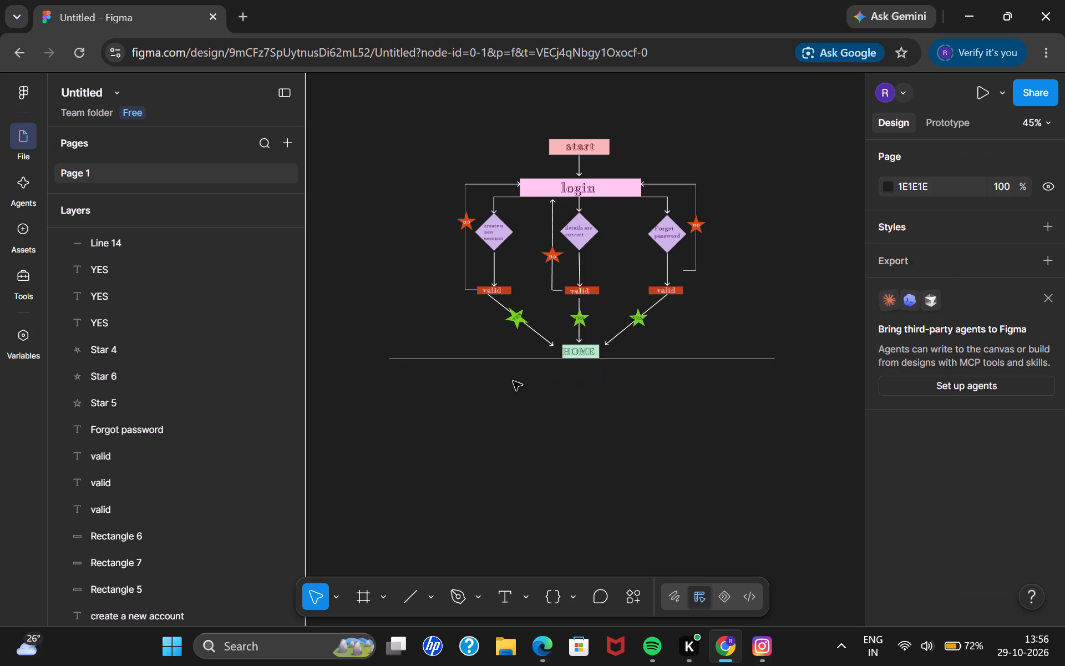
# Draw a vertical line about 164 long straight down from the left end of the horizontal line beneath HOME.
pyautogui.click(402, 593)
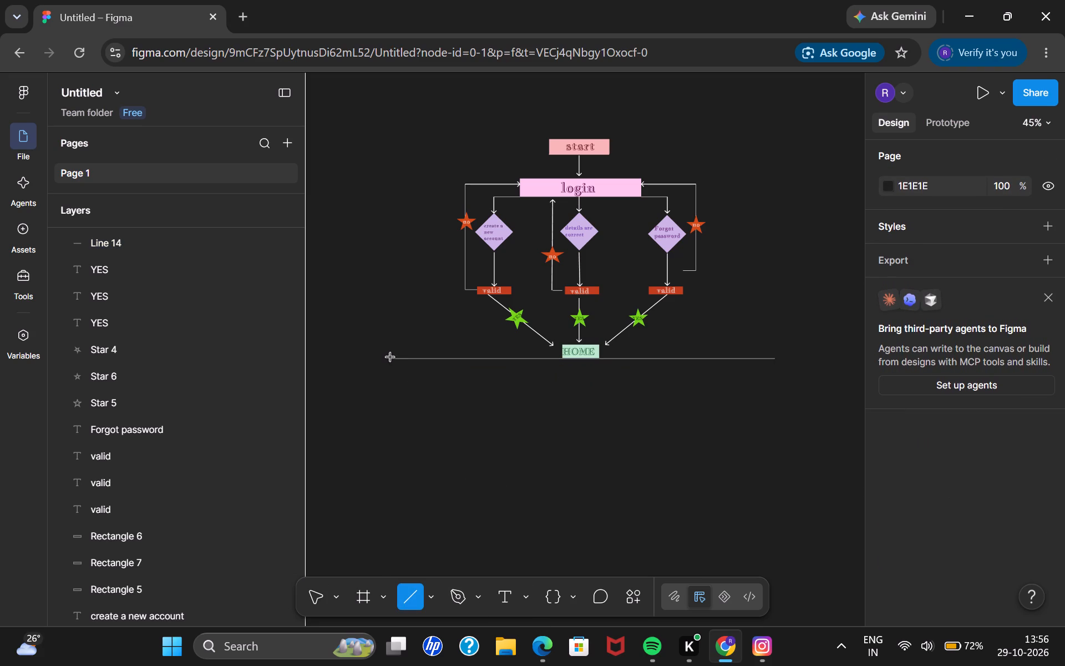
pyautogui.moveTo(391, 358); pyautogui.dragTo(387, 432)
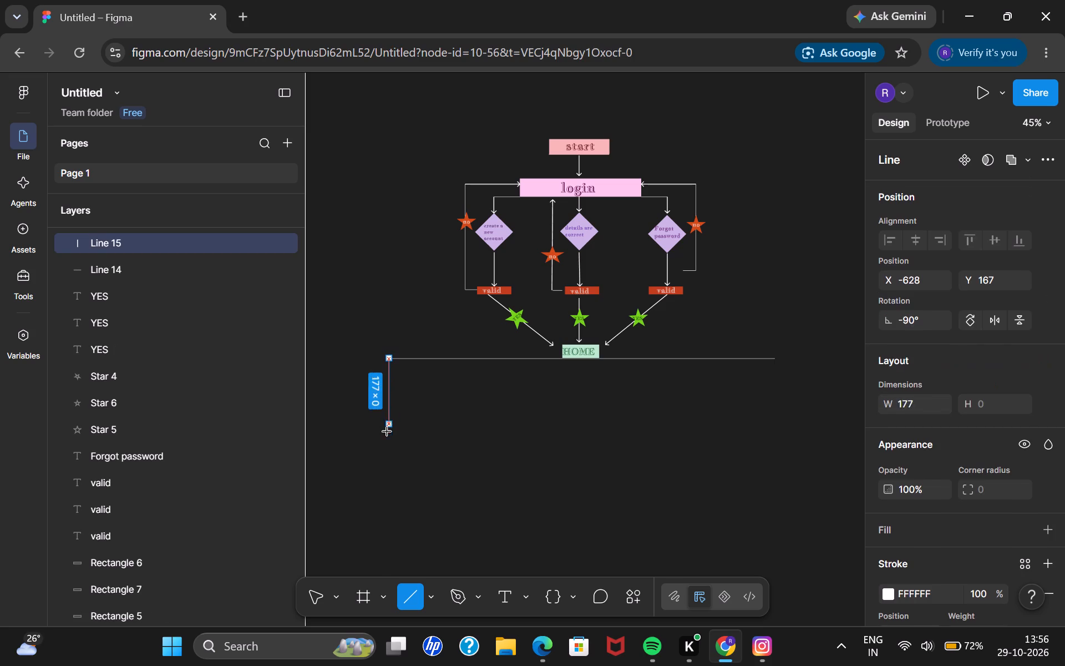
pyautogui.moveTo(387, 432); pyautogui.dragTo(391, 419)
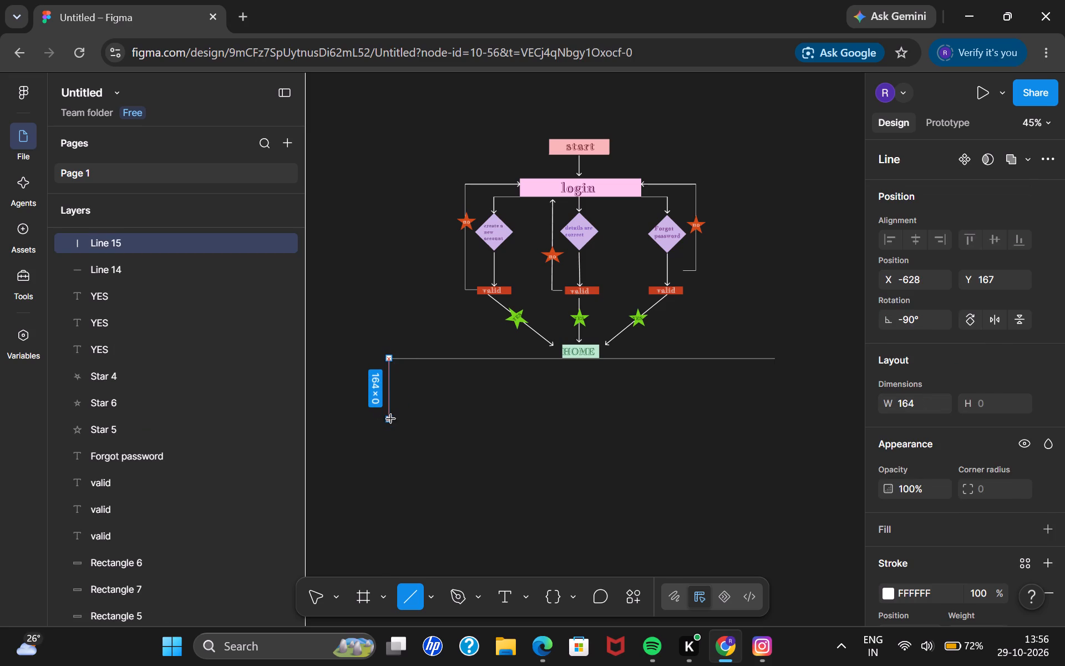
pyautogui.moveTo(391, 419); pyautogui.dragTo(390, 419)
pyautogui.click(430, 467)
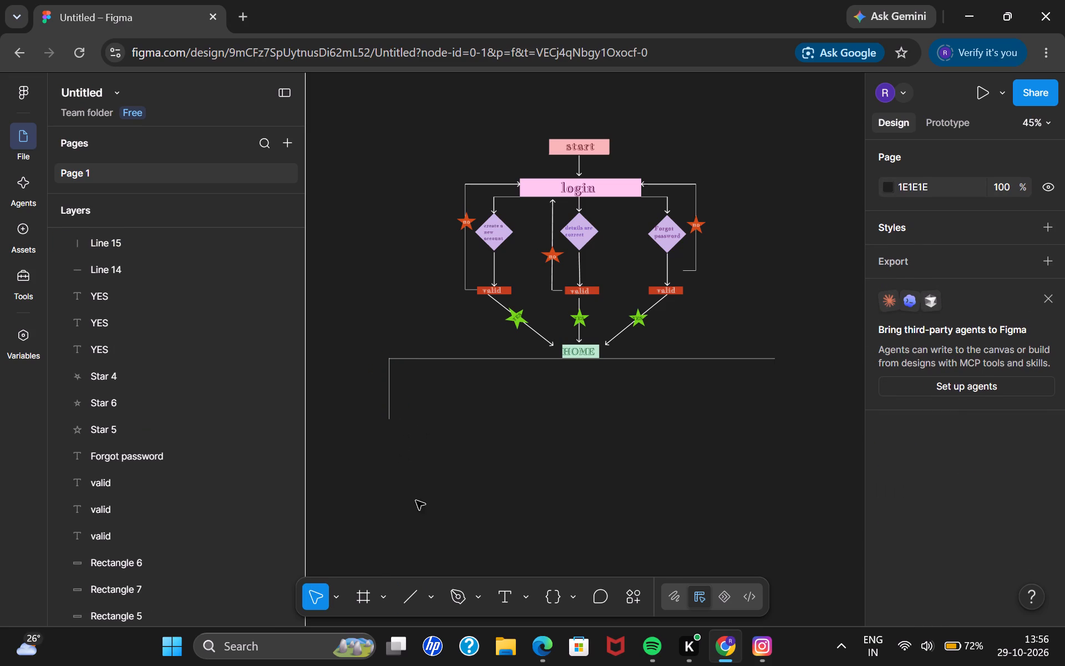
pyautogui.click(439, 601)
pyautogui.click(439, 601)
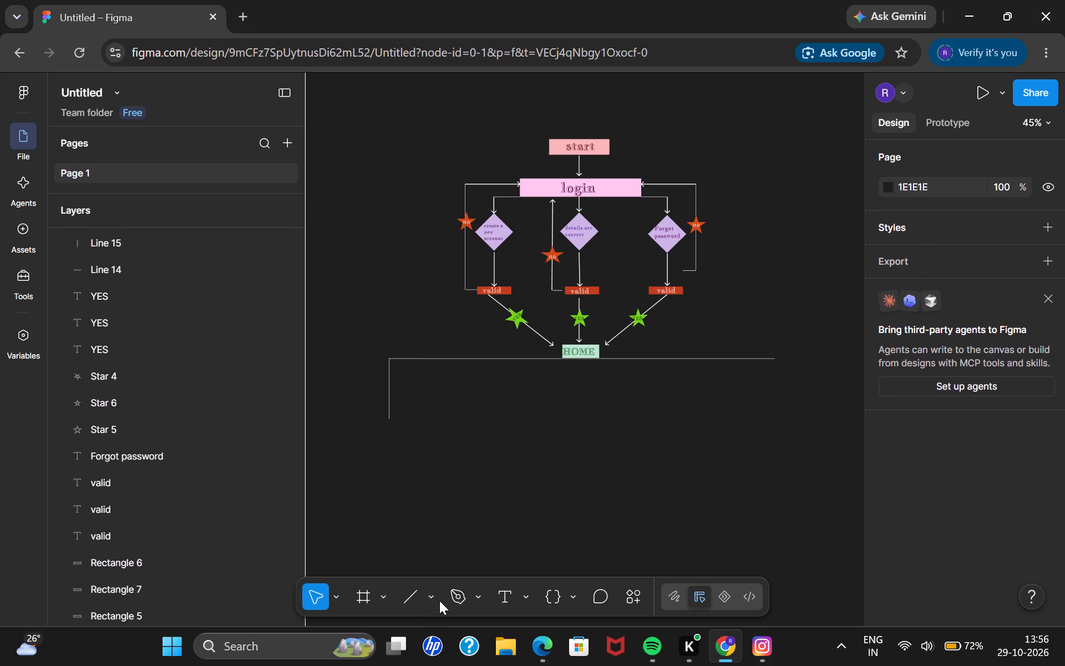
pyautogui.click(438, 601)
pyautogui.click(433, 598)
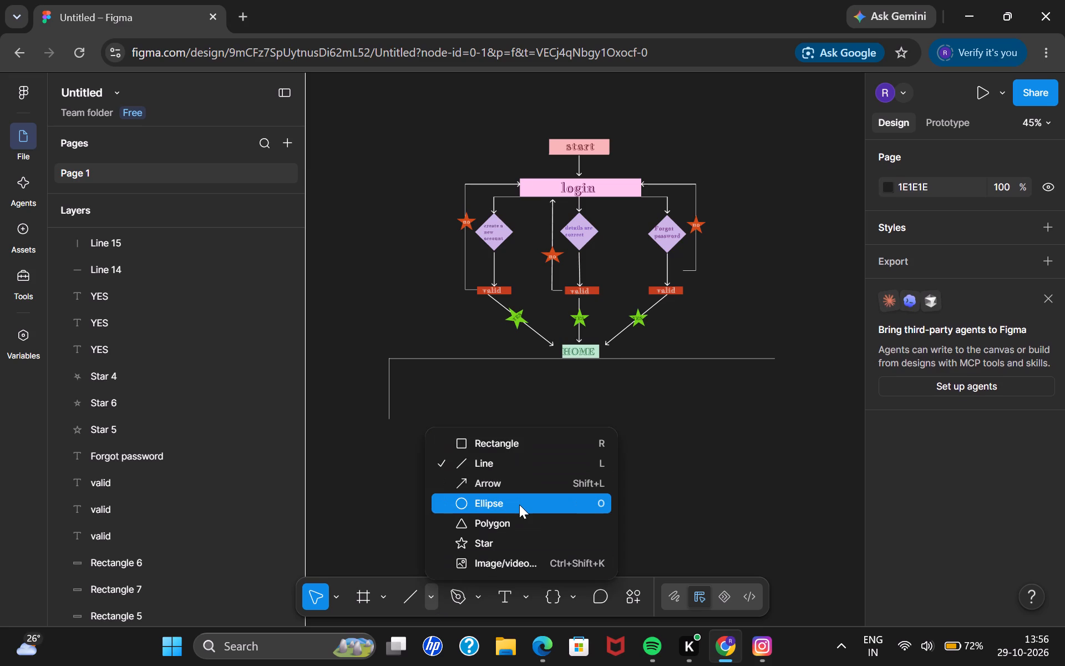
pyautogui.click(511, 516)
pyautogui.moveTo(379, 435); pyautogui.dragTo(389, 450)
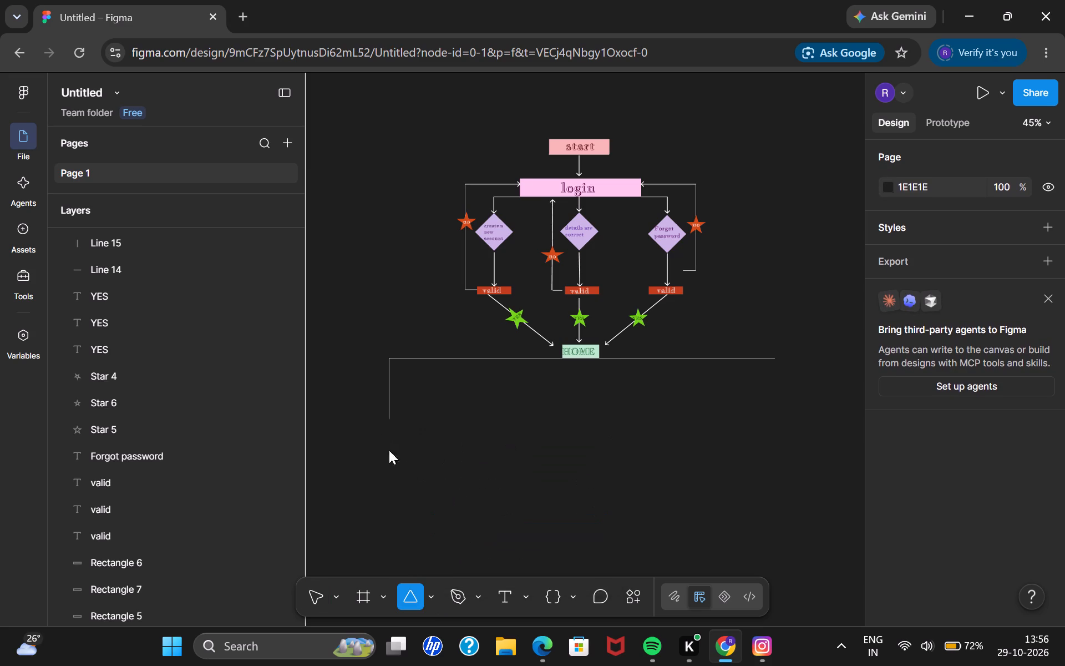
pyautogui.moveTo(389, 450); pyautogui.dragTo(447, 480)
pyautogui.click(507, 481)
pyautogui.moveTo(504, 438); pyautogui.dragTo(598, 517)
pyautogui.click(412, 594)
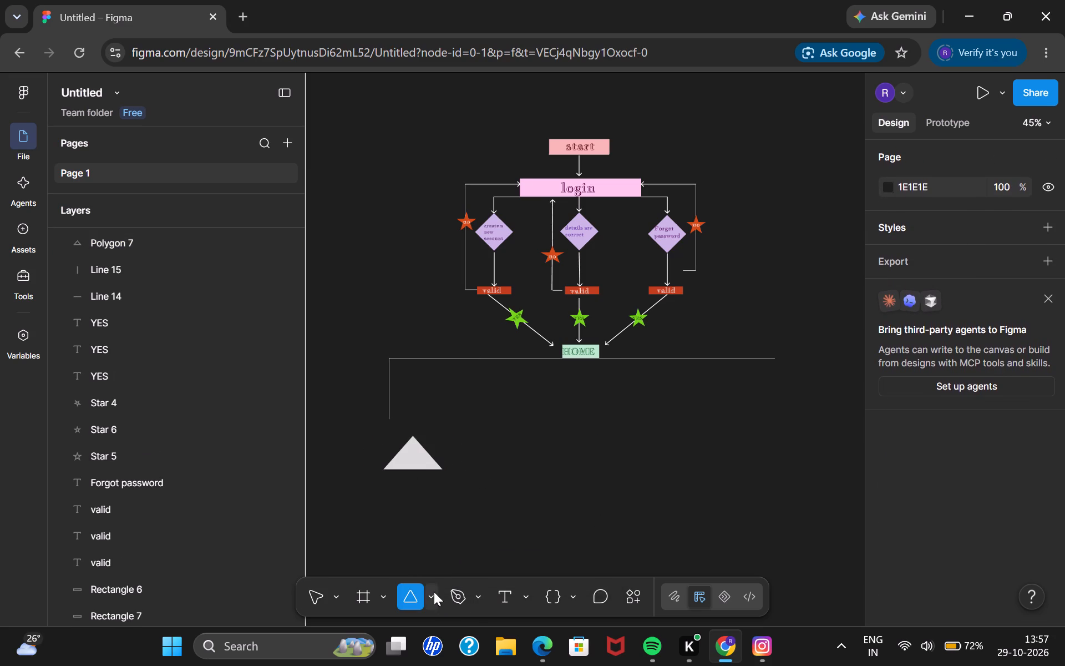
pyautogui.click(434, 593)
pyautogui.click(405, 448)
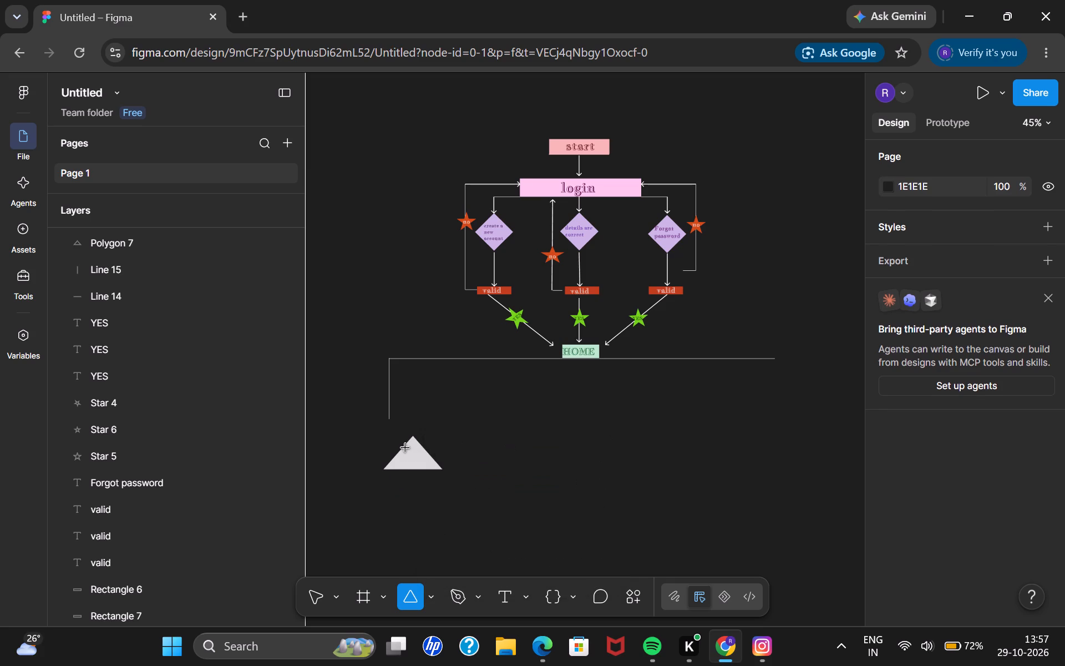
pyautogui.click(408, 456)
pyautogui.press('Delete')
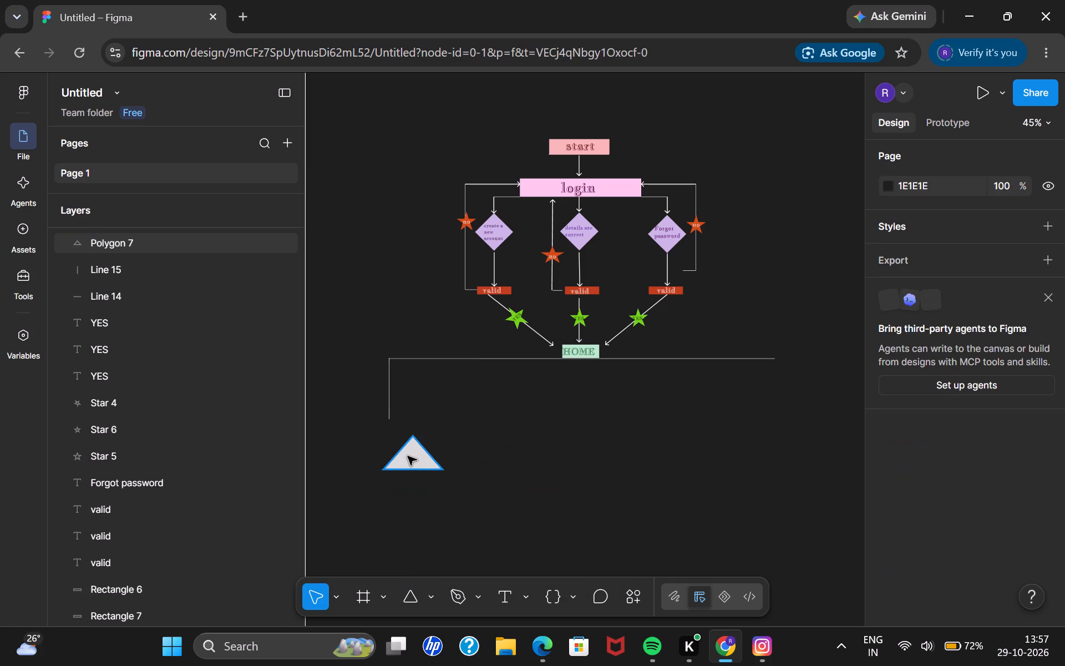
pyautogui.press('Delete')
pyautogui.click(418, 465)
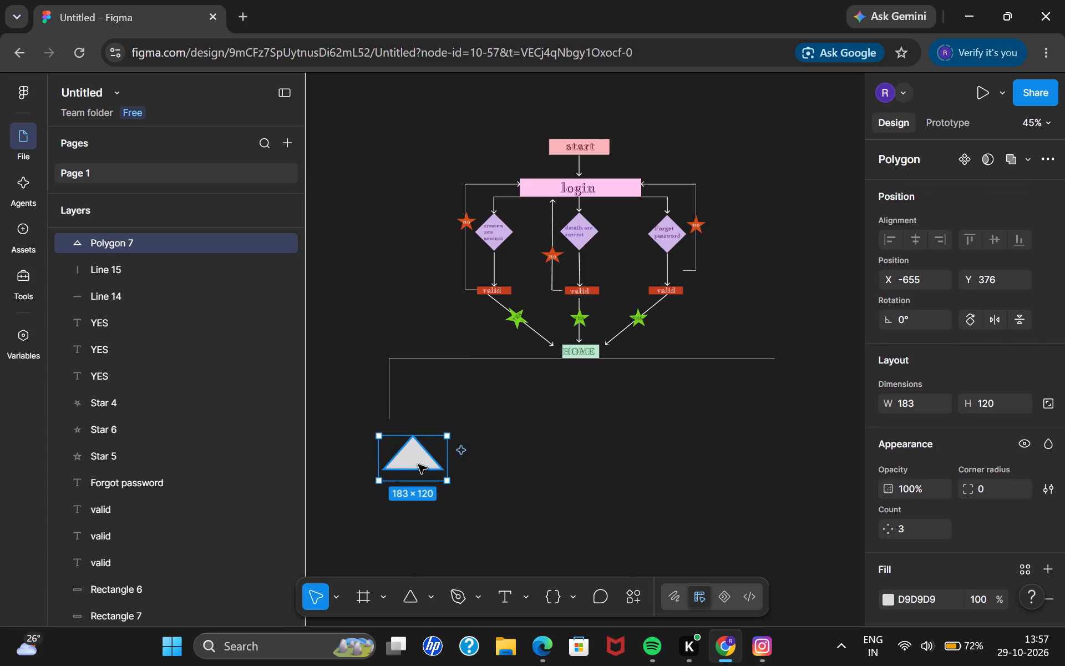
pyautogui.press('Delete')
# Draw a triangle polygon about 150 by 114 just below the lower end of the vertical line.
pyautogui.click(425, 602)
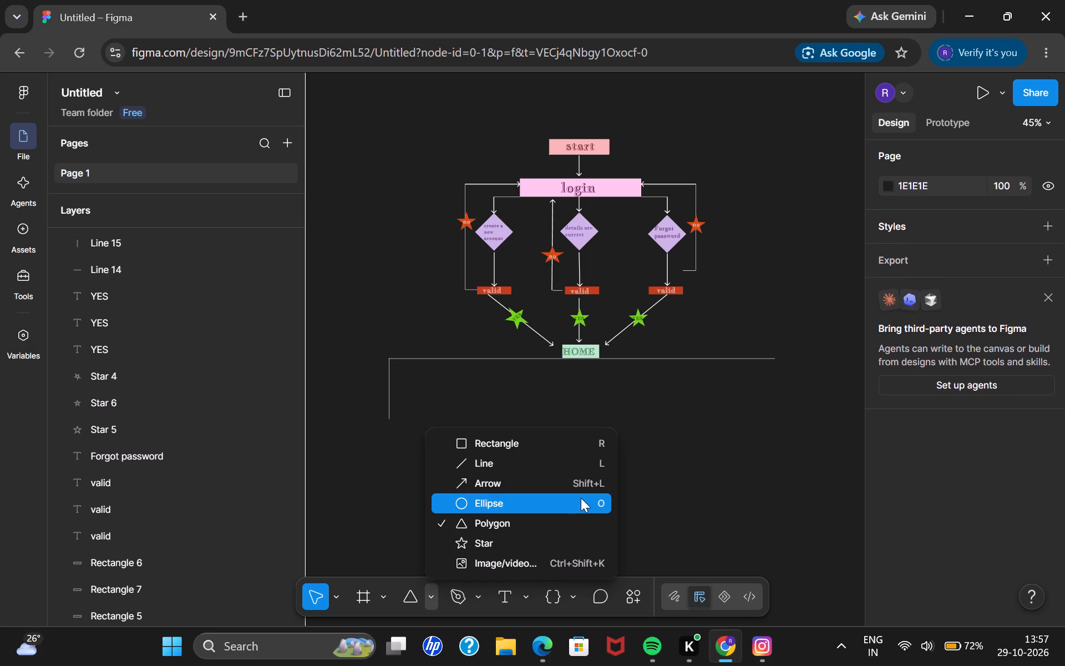
pyautogui.click(586, 374)
pyautogui.click(414, 591)
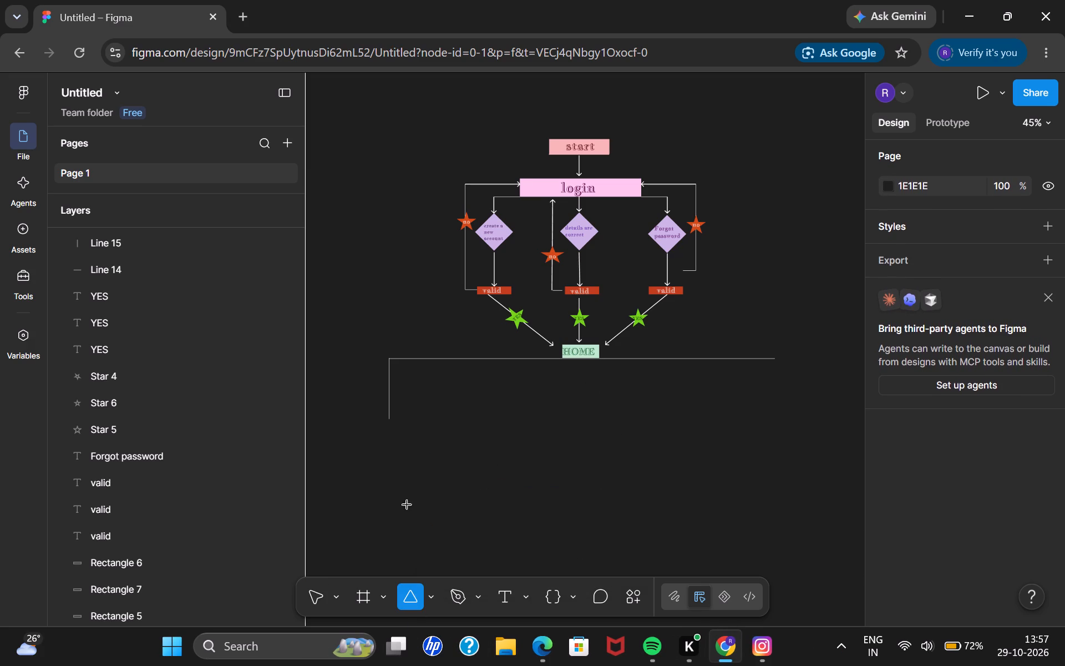
pyautogui.moveTo(375, 431); pyautogui.dragTo(431, 474)
# Round the triangle's corners, trying a corner radius of 6 and settling on 20.
pyautogui.scroll(-1, 922, 511)
pyautogui.click(997, 452)
pyautogui.press('BackSpace')
pyautogui.press('6')
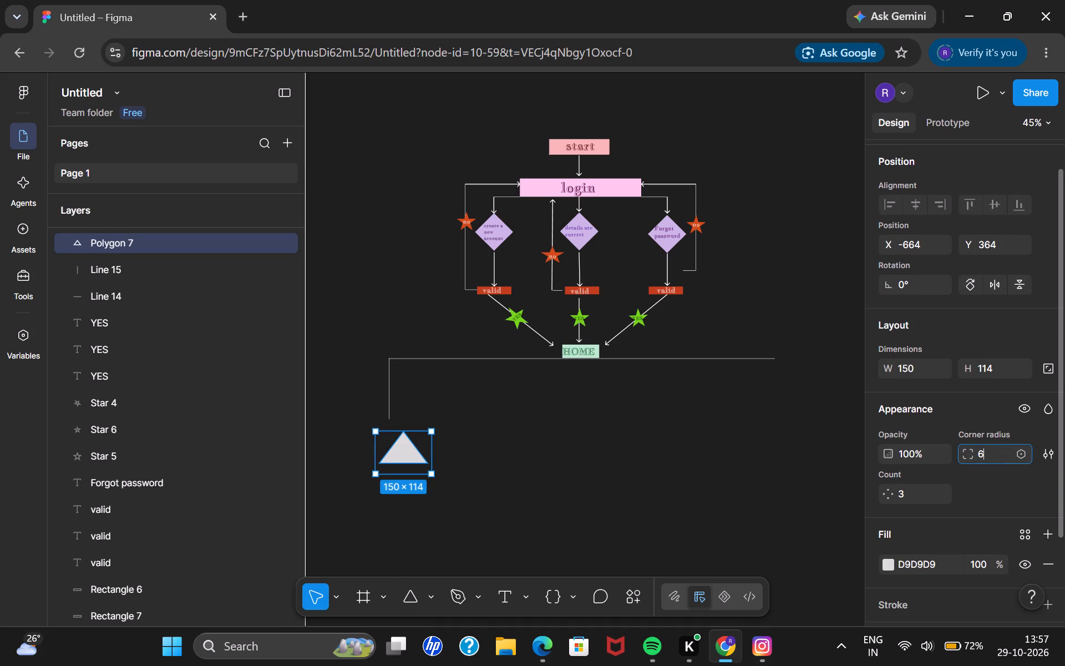
pyautogui.press('Return')
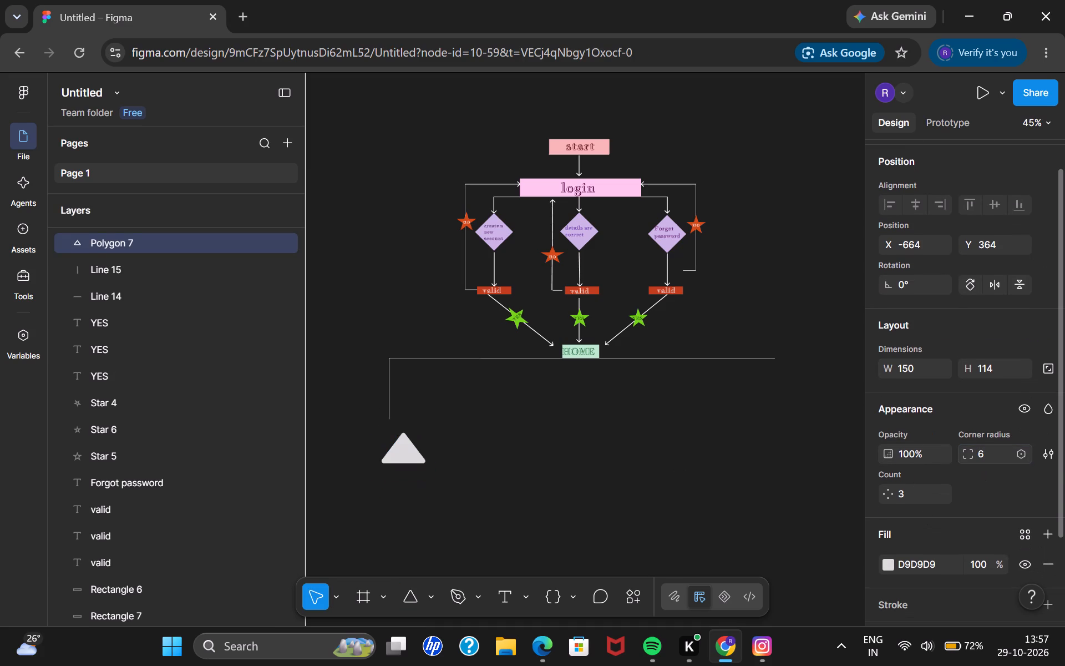
pyautogui.click(993, 448)
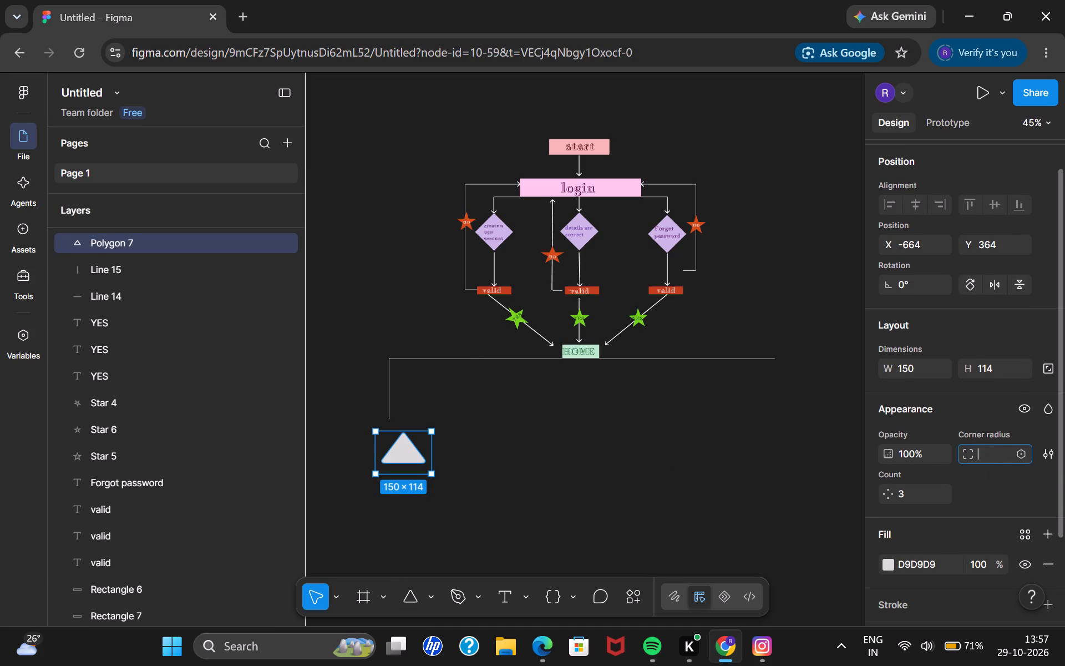
pyautogui.press('BackSpace')
pyautogui.write('20')
pyautogui.press('Return')
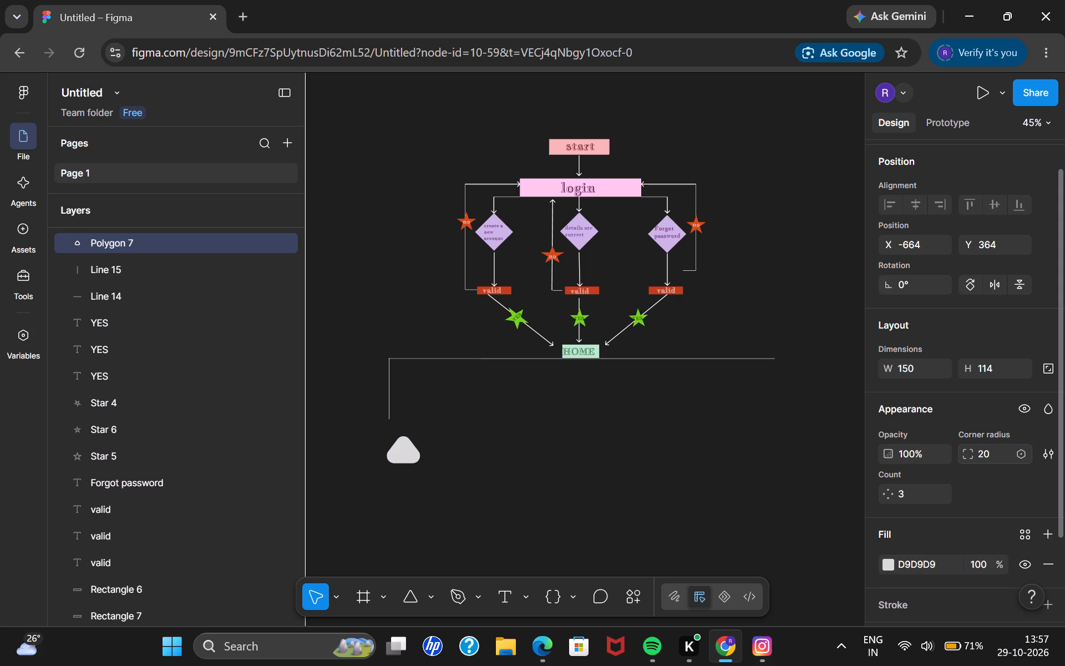
# Enlarge the triangle to about 291 by 240 and centre it under the vertical line, touching its lower end.
pyautogui.moveTo(408, 477); pyautogui.dragTo(408, 508)
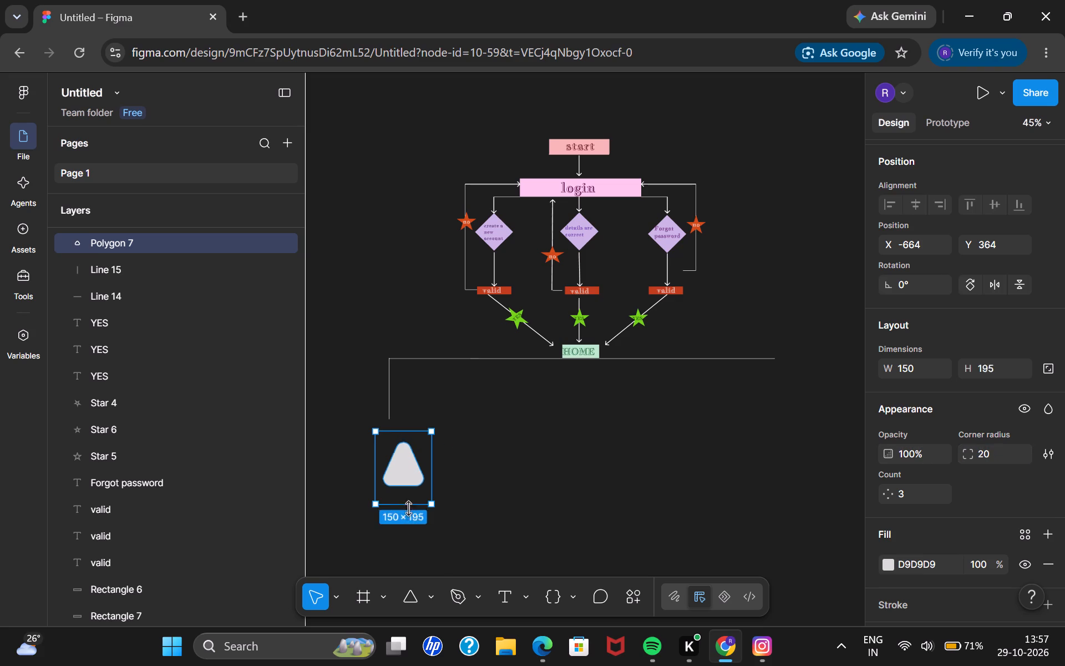
pyautogui.moveTo(408, 508); pyautogui.dragTo(405, 520)
pyautogui.moveTo(435, 491); pyautogui.dragTo(485, 491)
pyautogui.moveTo(420, 480); pyautogui.dragTo(381, 464)
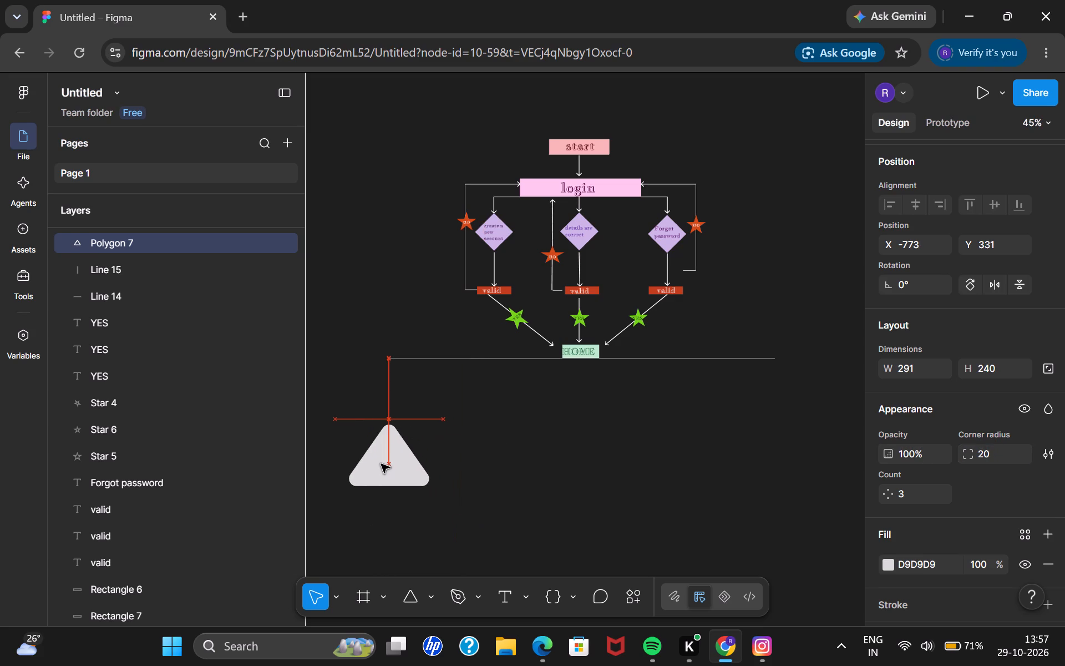
pyautogui.moveTo(381, 464); pyautogui.dragTo(381, 462)
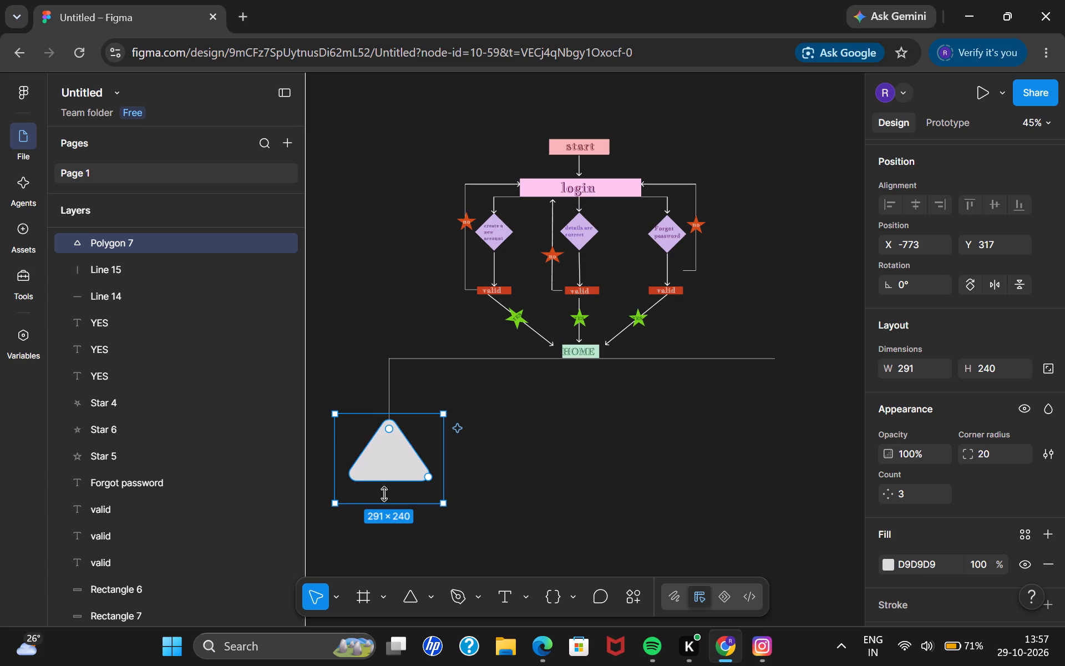
# Increase the polygon's side count to 5 so it becomes a pentagon.
pyautogui.moveTo(429, 479); pyautogui.dragTo(380, 463)
pyautogui.moveTo(428, 476); pyautogui.dragTo(425, 465)
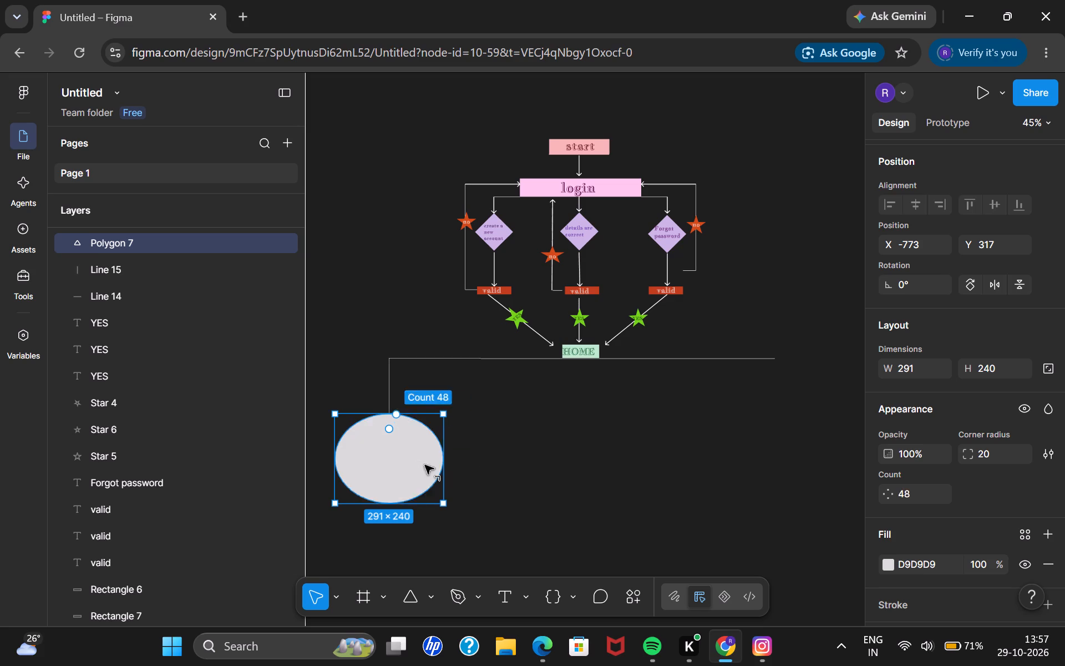
pyautogui.moveTo(425, 465); pyautogui.dragTo(430, 446)
pyautogui.click(493, 467)
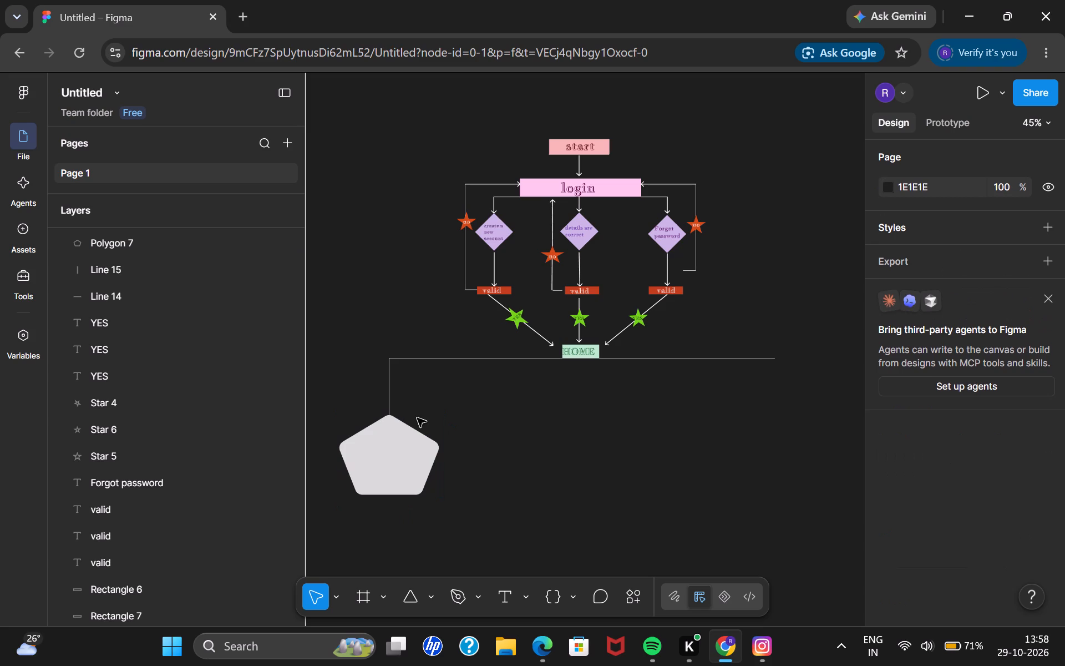
# Shrink the pentagon to about 199 by 174 and centre its top point on the vertical line's lower end.
pyautogui.click(387, 421)
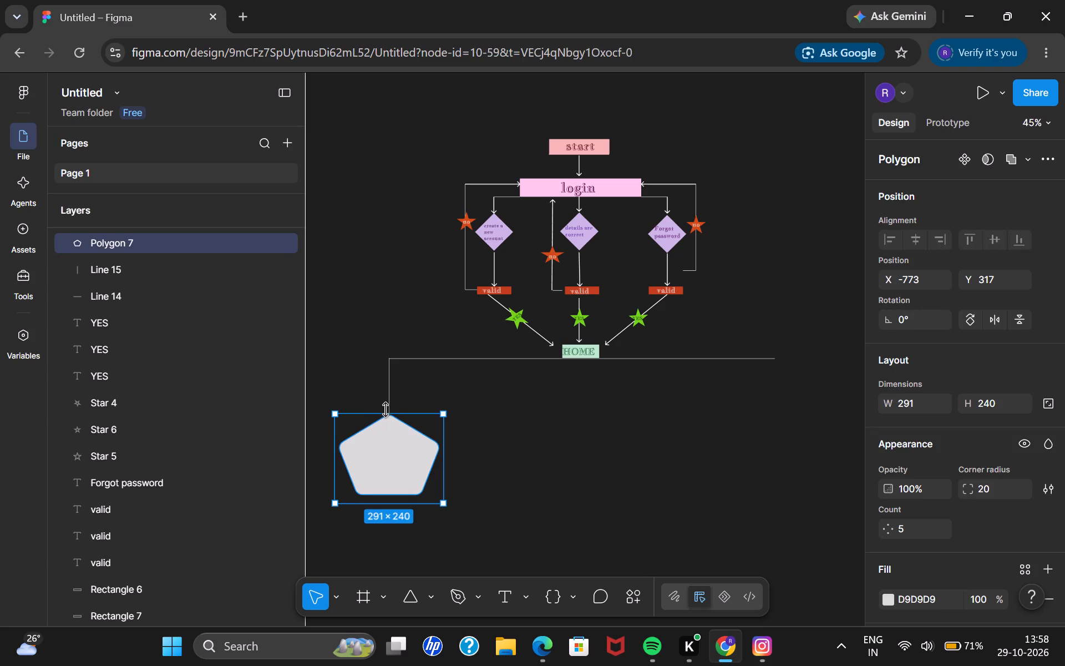
pyautogui.moveTo(388, 411); pyautogui.dragTo(389, 425)
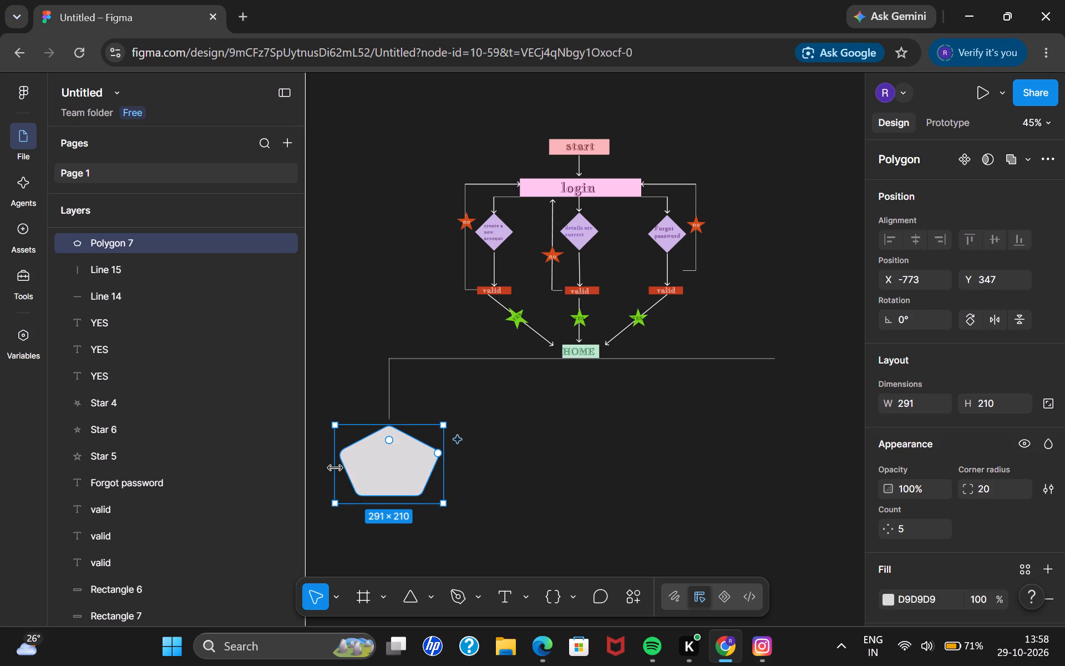
pyautogui.moveTo(333, 471); pyautogui.dragTo(355, 475)
pyautogui.moveTo(443, 466); pyautogui.dragTo(442, 466)
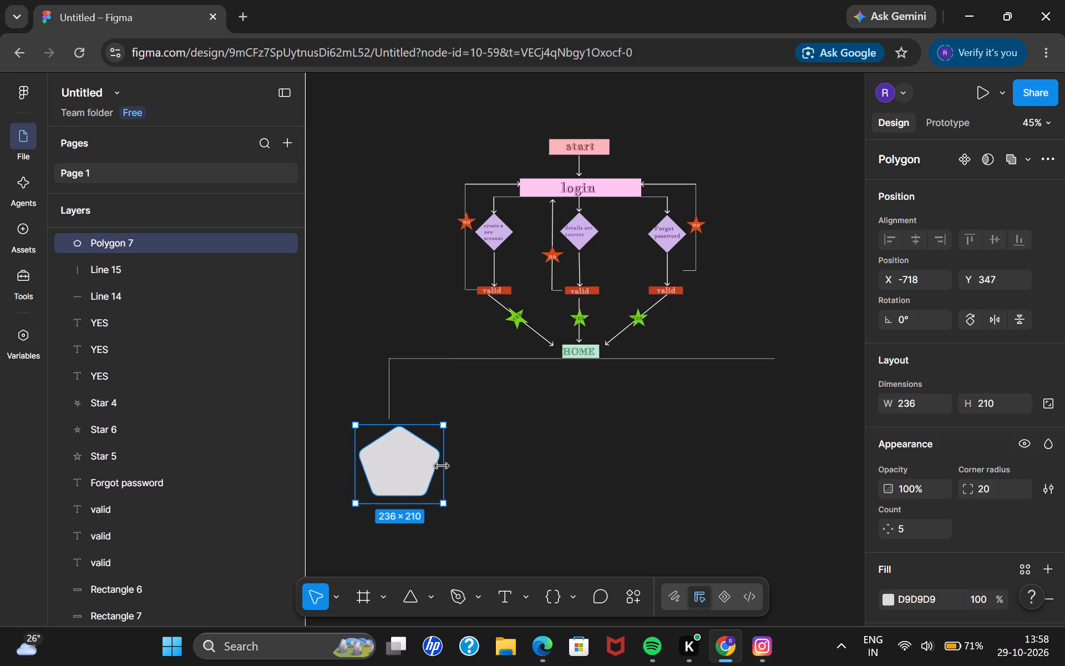
pyautogui.moveTo(442, 466); pyautogui.dragTo(429, 467)
pyautogui.moveTo(389, 505); pyautogui.dragTo(389, 490)
pyautogui.moveTo(392, 476); pyautogui.dragTo(390, 466)
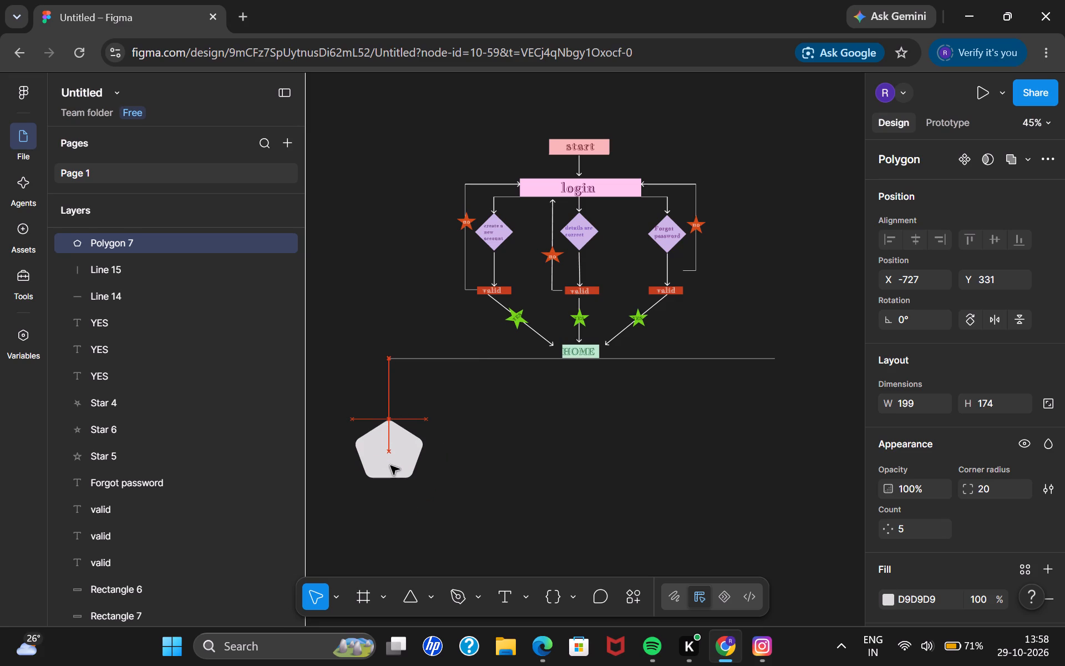
pyautogui.moveTo(390, 466); pyautogui.dragTo(390, 465)
pyautogui.click(500, 496)
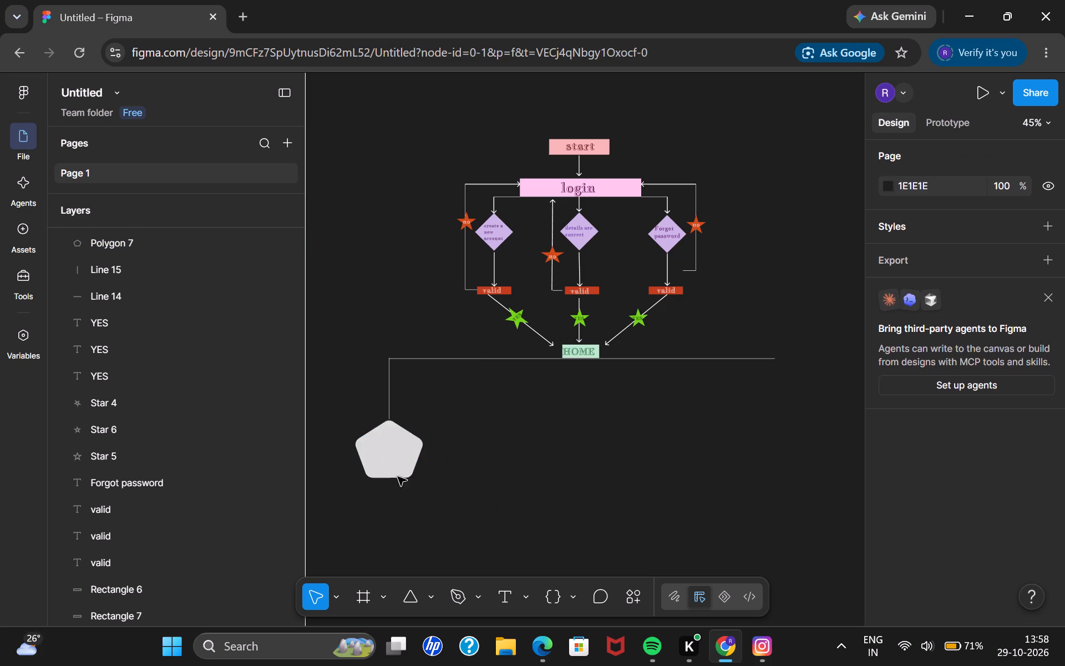
# Change the pentagon's fill to the muted red CD5454.
pyautogui.click(395, 457)
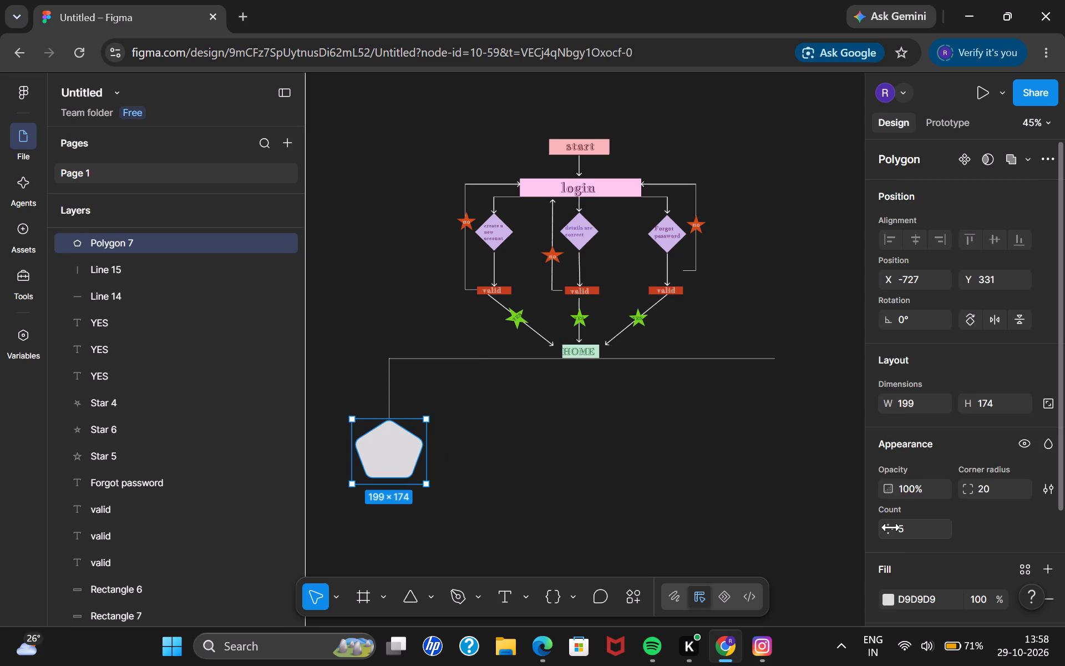
pyautogui.click(881, 457)
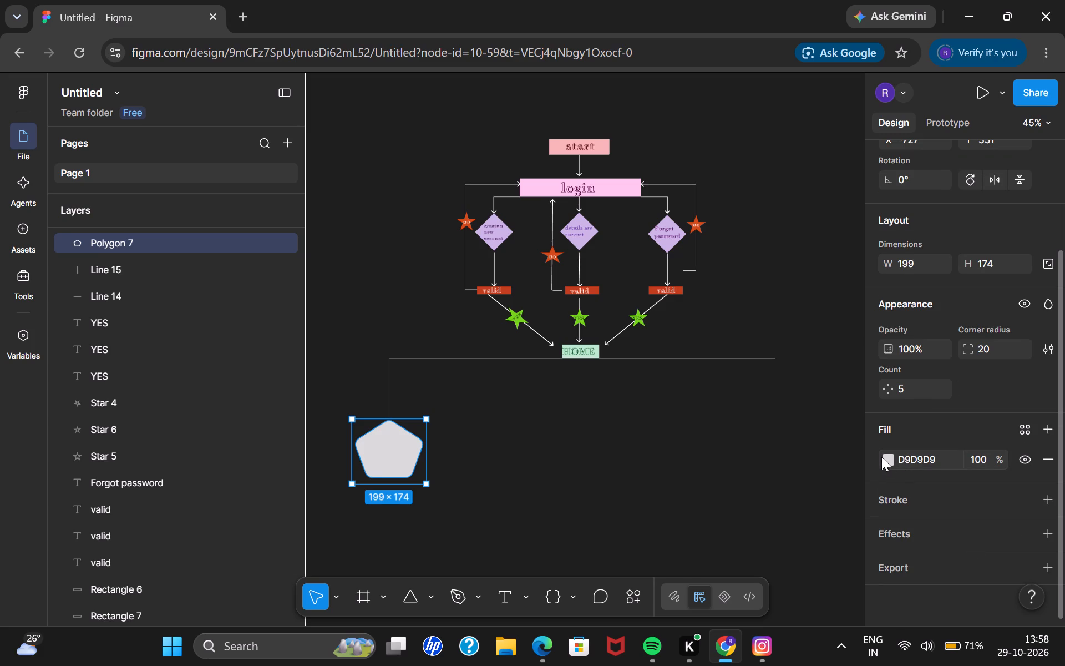
pyautogui.click(881, 458)
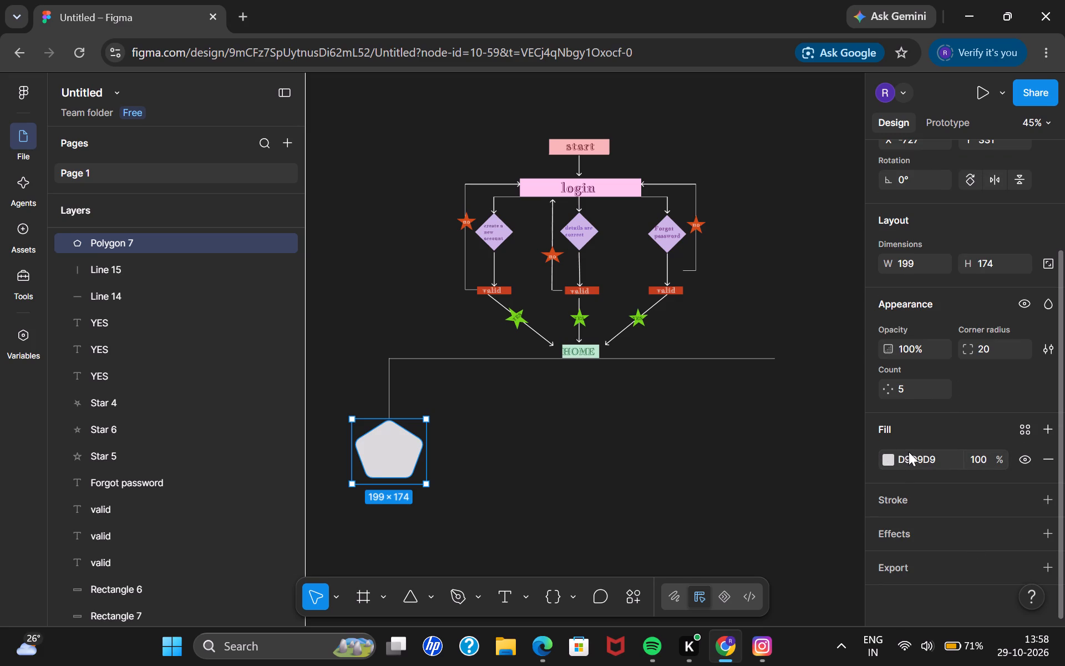
pyautogui.click(909, 452)
pyautogui.click(888, 460)
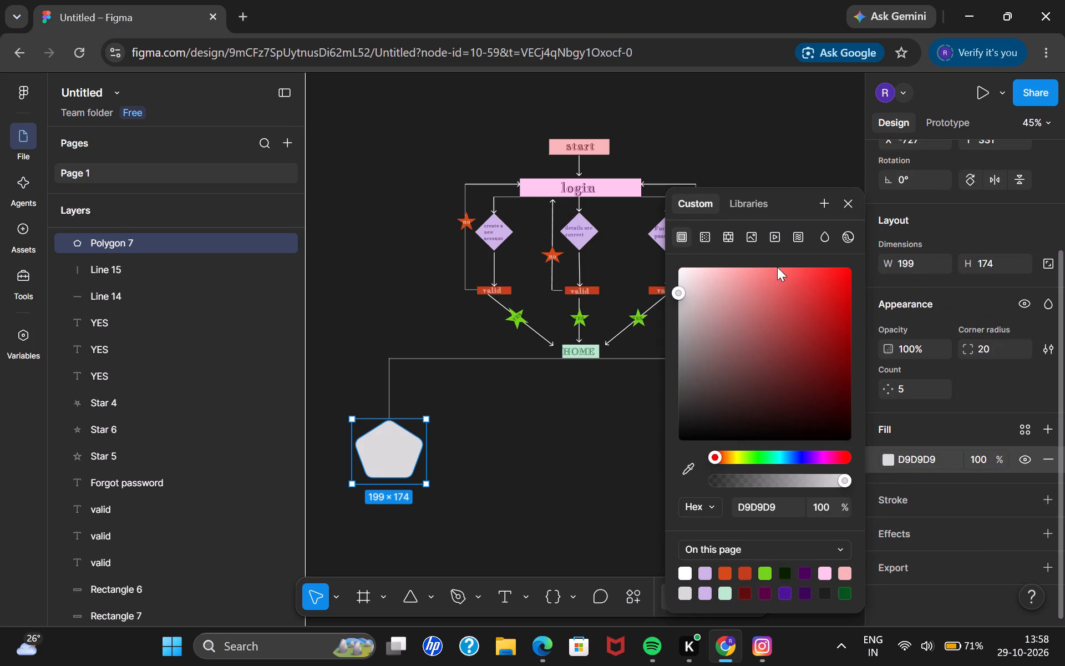
pyautogui.click(762, 301)
pyautogui.click(780, 301)
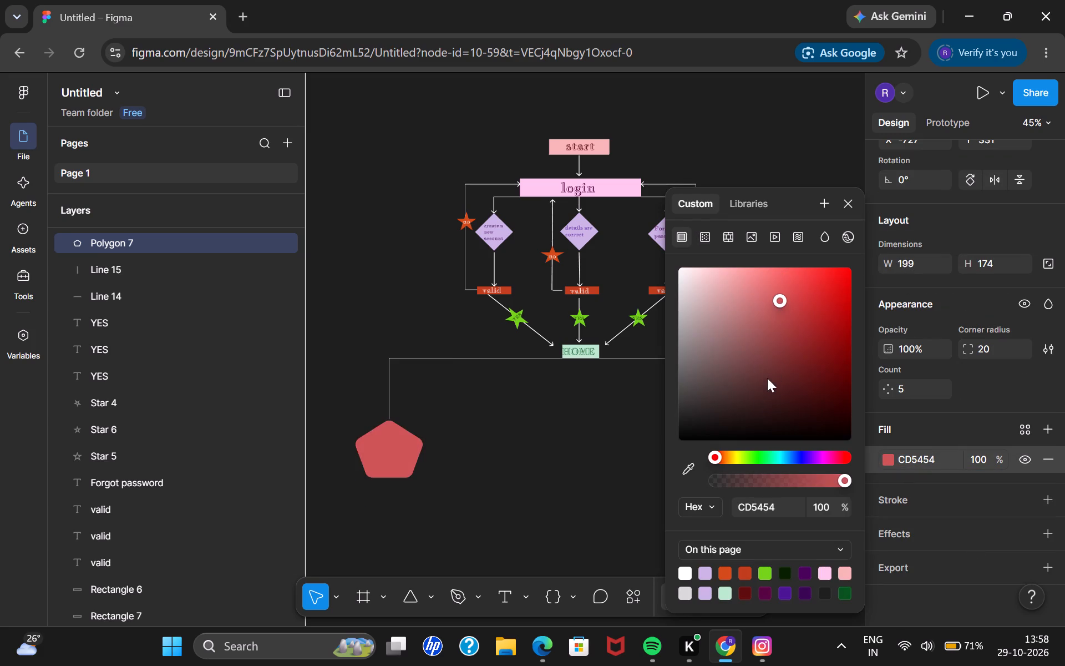
# Switch the pentagon's fill from a solid colour to a linear gradient.
pyautogui.click(705, 231)
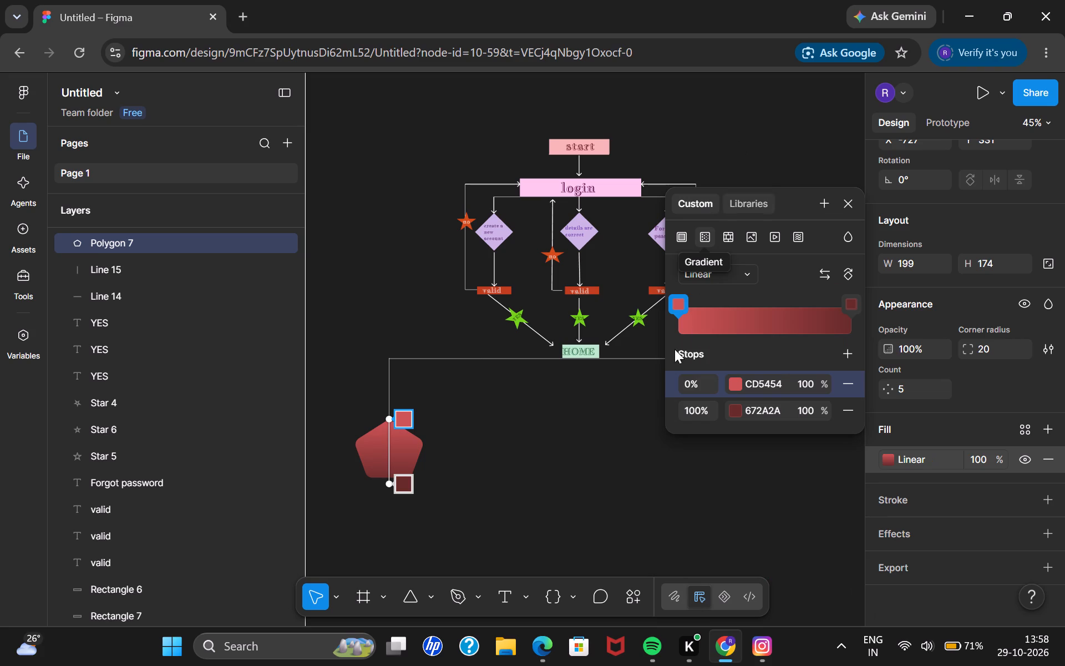
# Switch the pentagon's fill back to a solid colour and change it to the light aqua 8CF7E5.
pyautogui.click(683, 238)
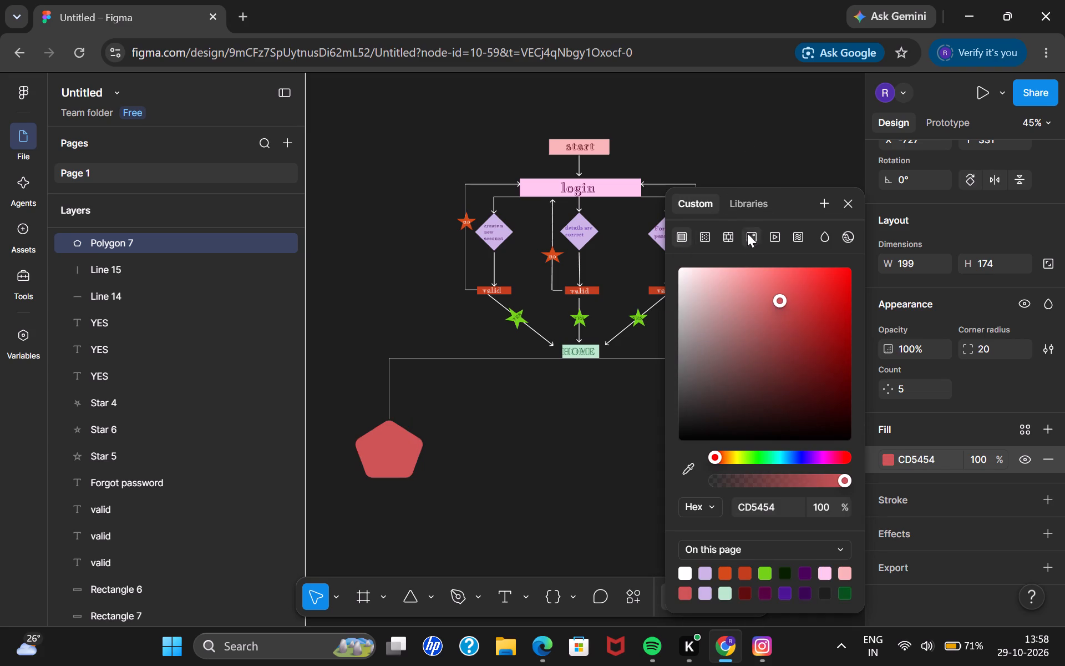
pyautogui.click(742, 453)
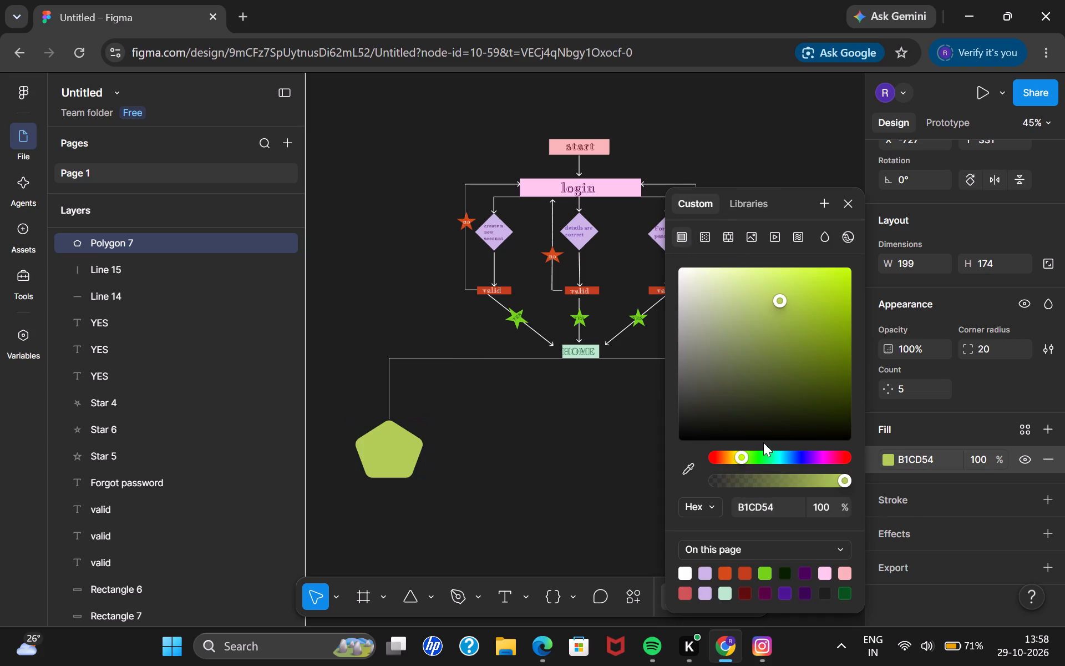
pyautogui.click(767, 452)
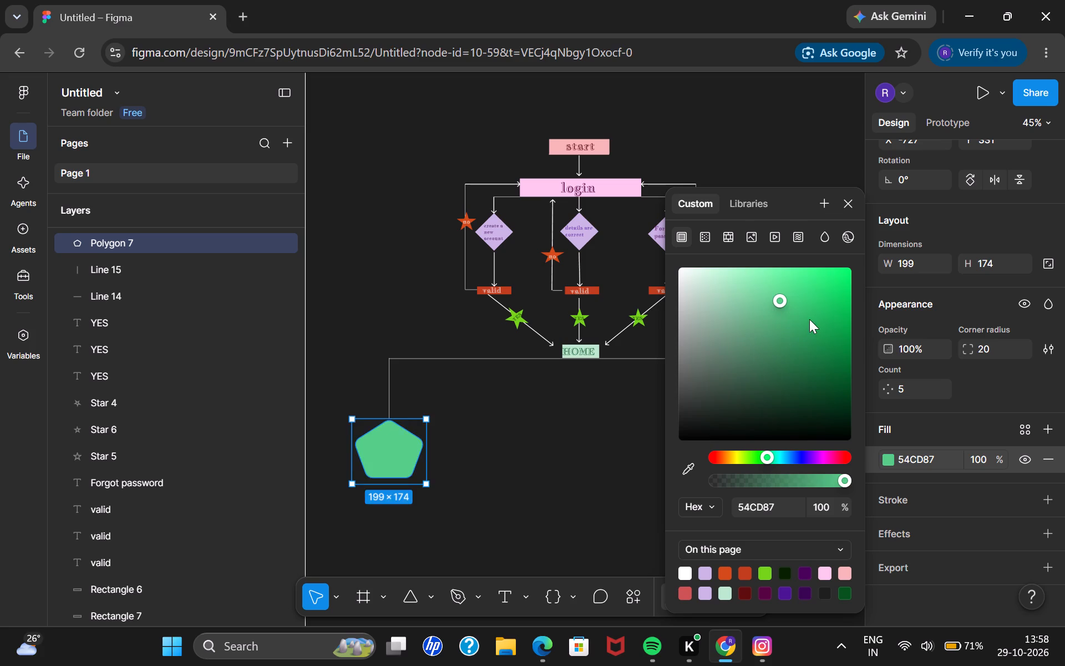
pyautogui.click(810, 318)
pyautogui.click(767, 455)
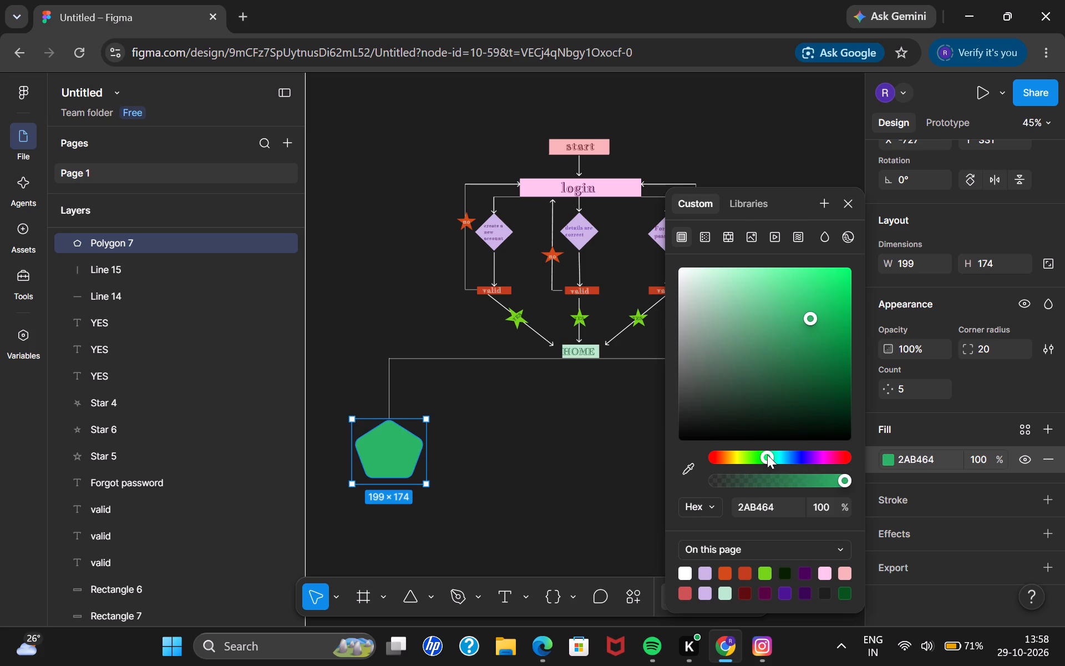
pyautogui.click(769, 455)
pyautogui.click(776, 456)
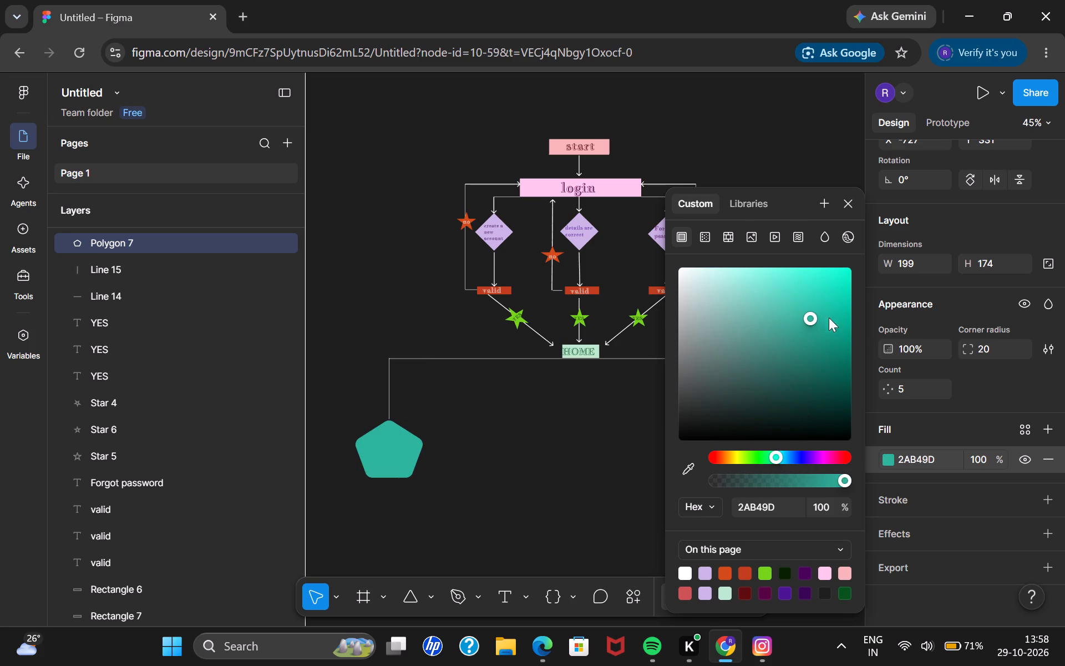
pyautogui.click(787, 275)
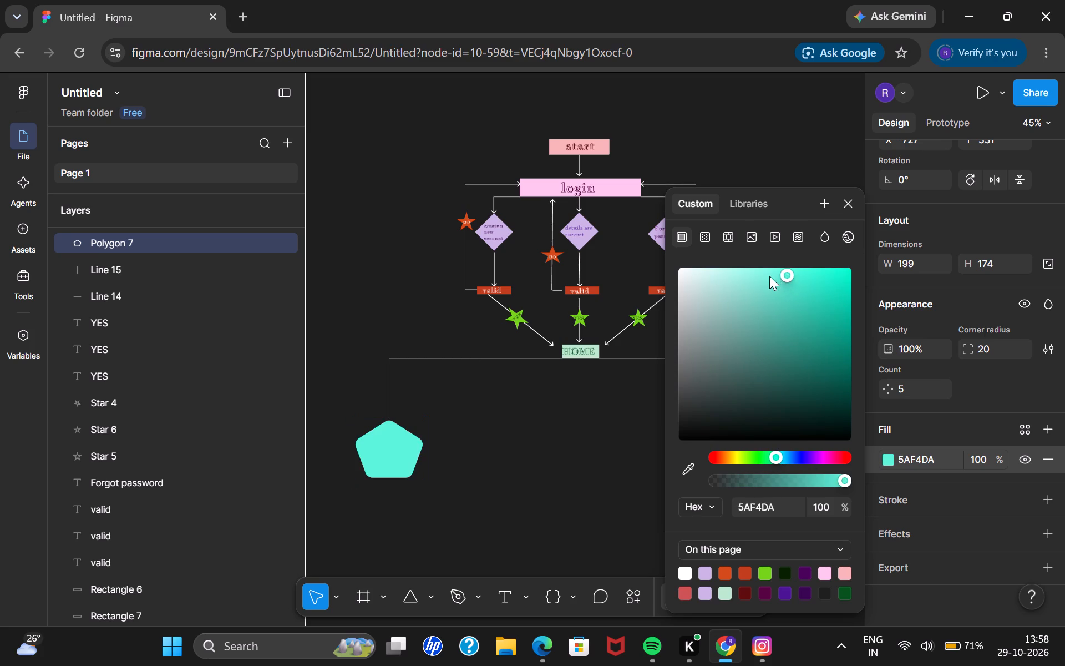
pyautogui.click(769, 276)
pyautogui.click(753, 273)
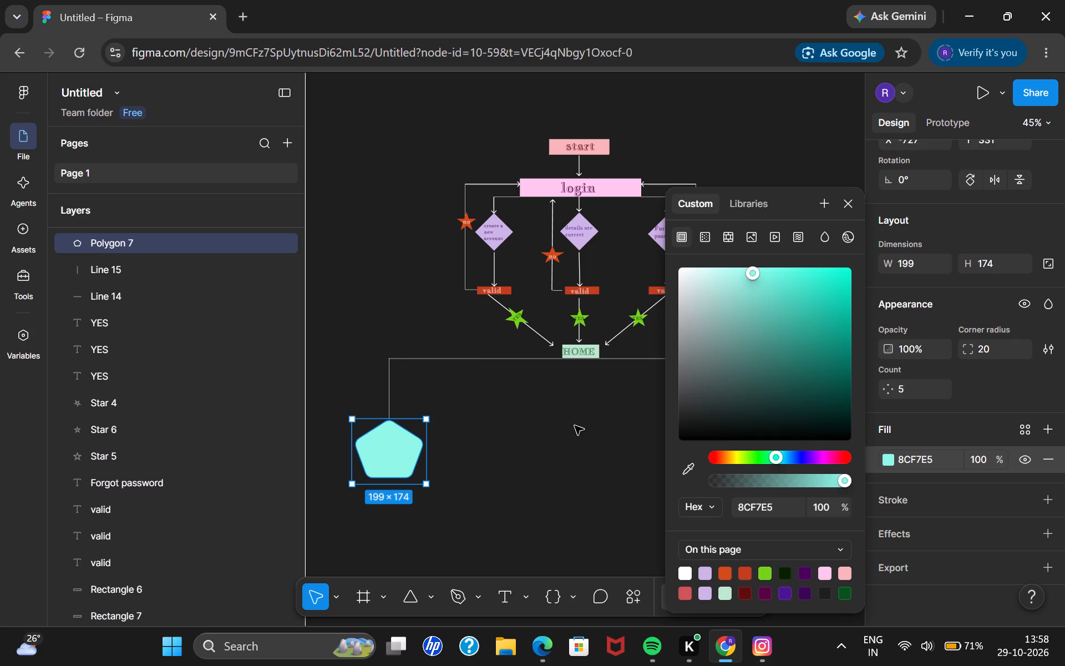
pyautogui.click(575, 426)
# Draw a text box about 143 by 65 across the middle of the pentagon.
pyautogui.click(501, 594)
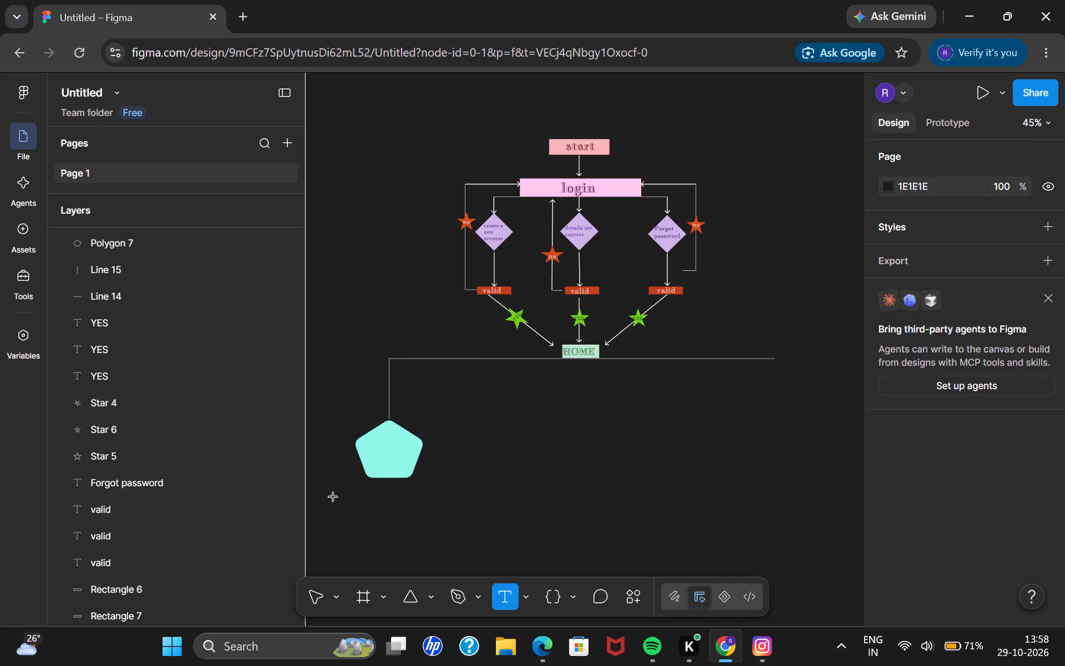
pyautogui.moveTo(360, 441); pyautogui.dragTo(413, 465)
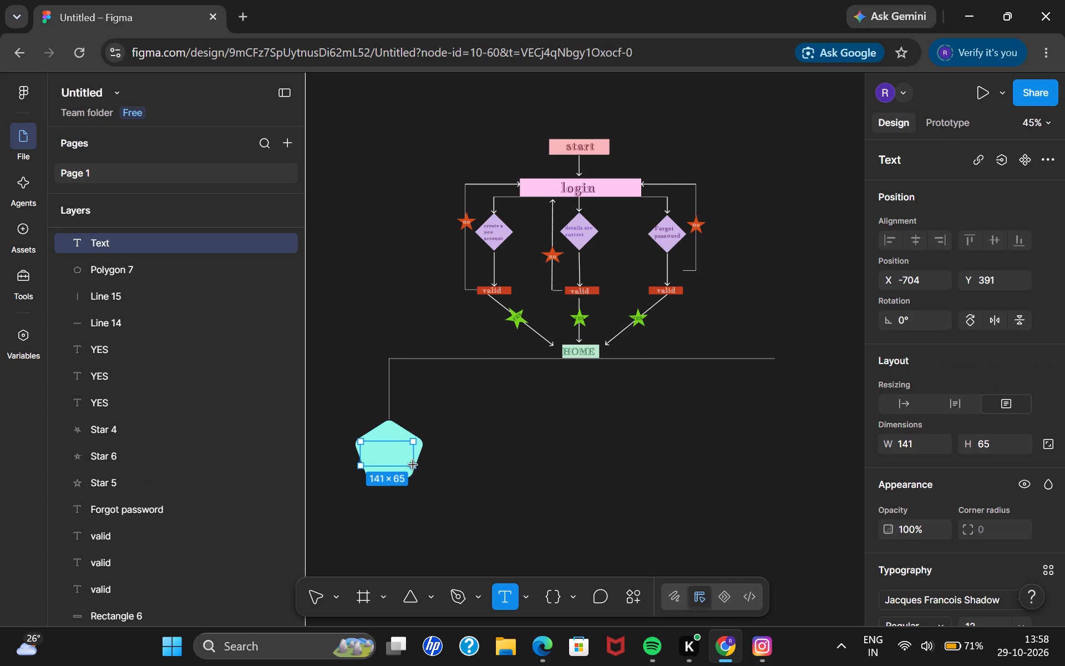
pyautogui.moveTo(413, 465); pyautogui.dragTo(414, 465)
# Set the empty text box's font size to 32 and its font to Jim Nightshade.
pyautogui.scroll(-2, 942, 532)
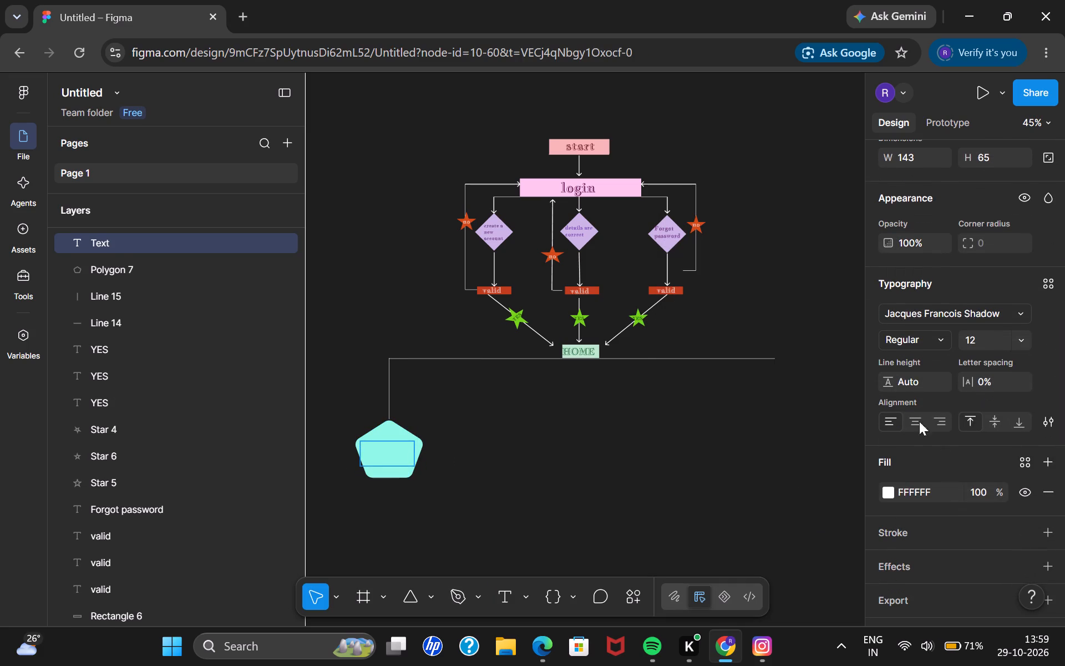
pyautogui.click(1015, 342)
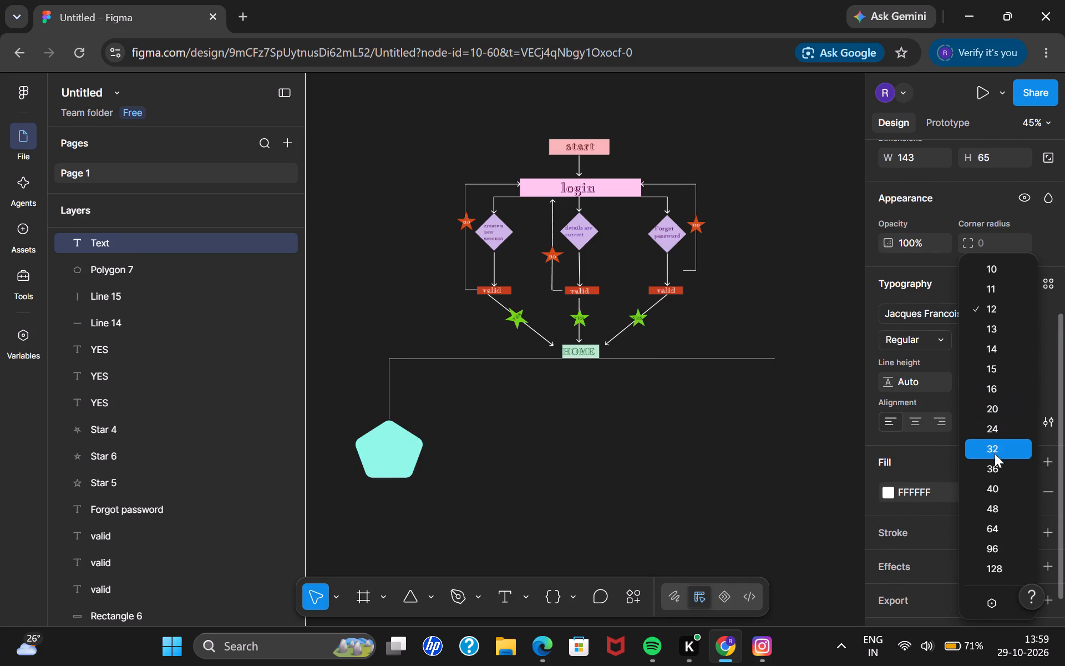
pyautogui.click(995, 455)
pyautogui.click(930, 312)
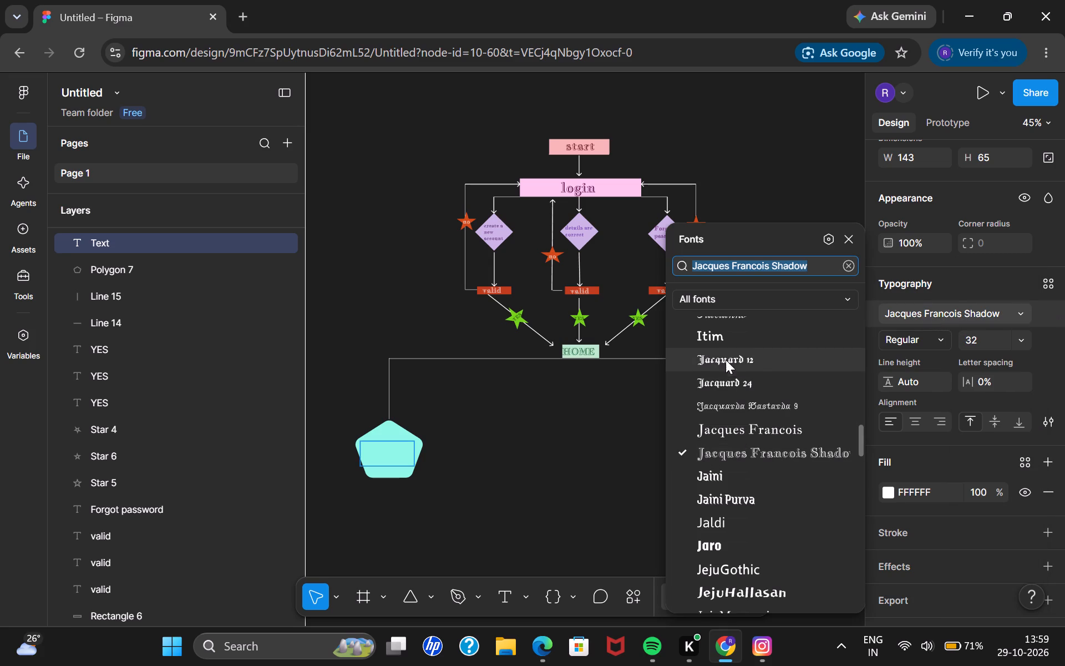
pyautogui.scroll(-1, 752, 496)
pyautogui.scroll(-1, 785, 551)
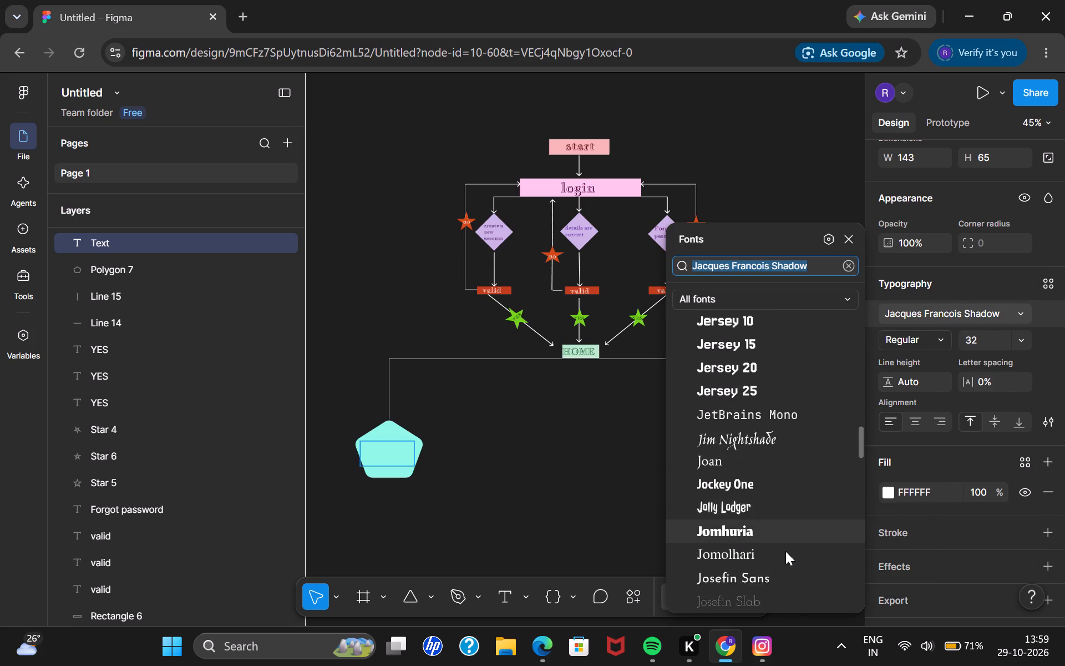
pyautogui.scroll(-1, 785, 551)
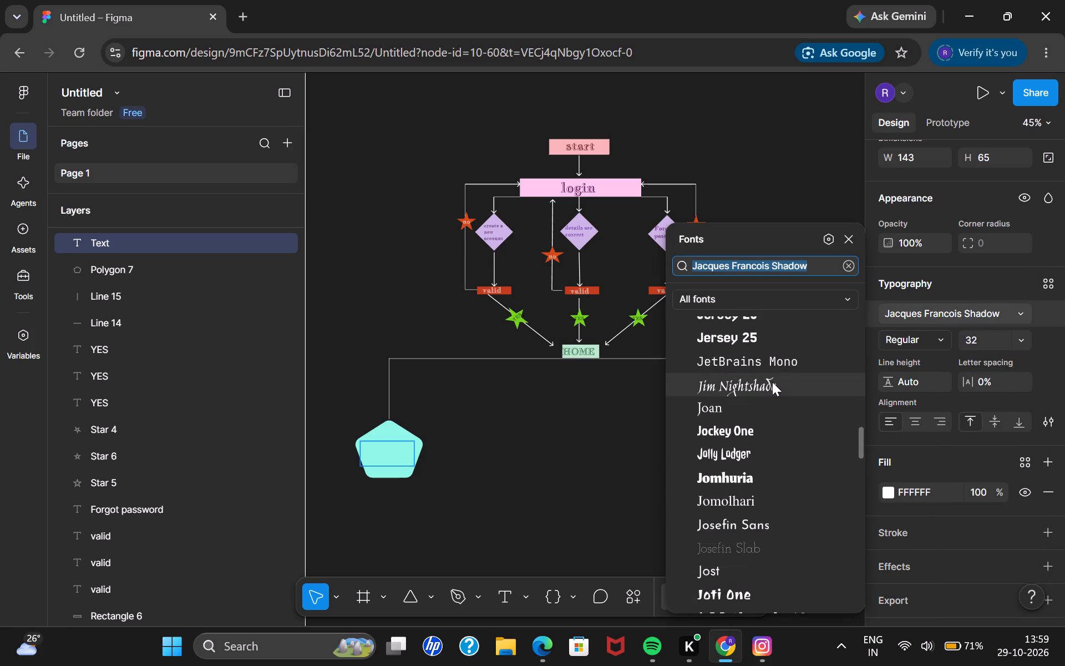
pyautogui.click(771, 382)
# Enter the label "Chat" in the pentagon's text box.
pyautogui.click(388, 451)
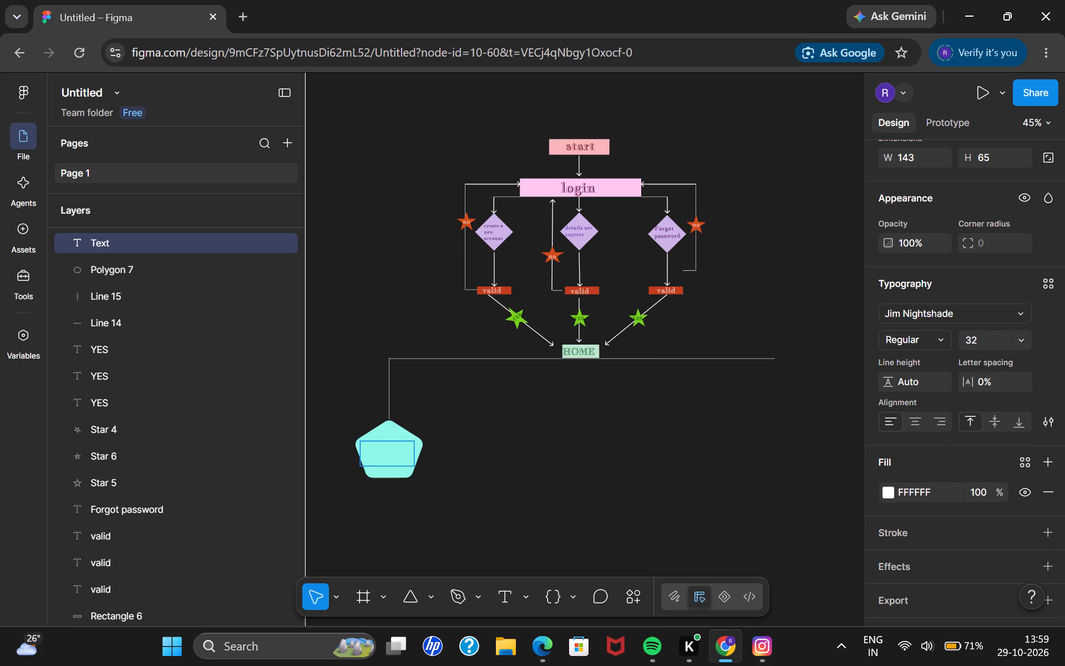
pyautogui.write('CHGA')
pyautogui.press('BackSpace')
pyautogui.press('BackSpace')
pyautogui.press('BackSpace')
pyautogui.write('hat')
pyautogui.press('space')
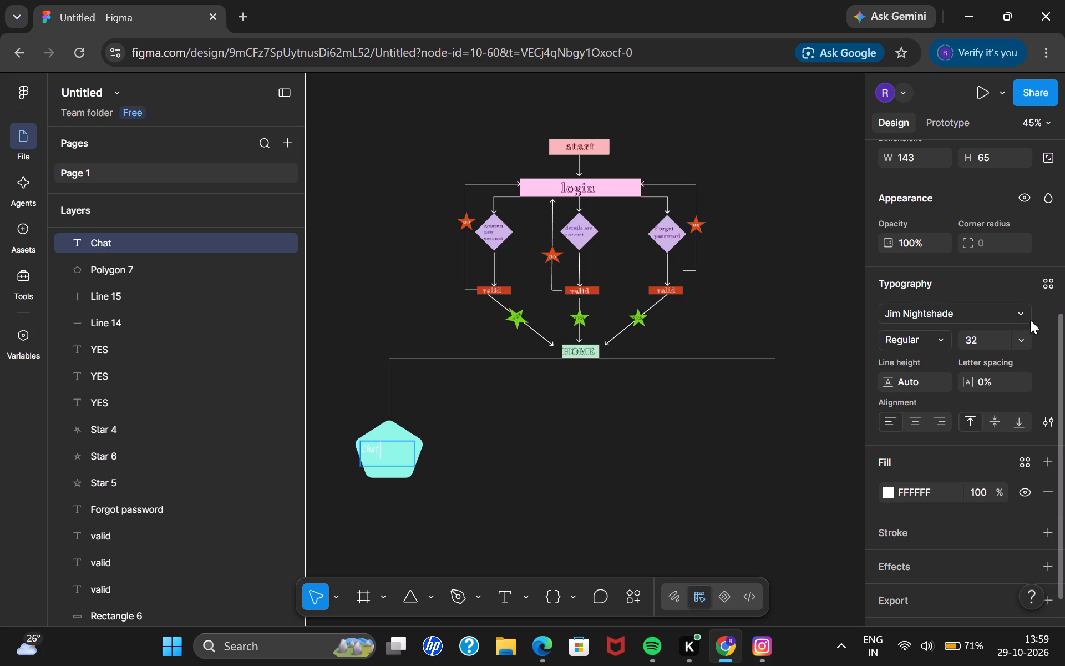
# Enlarge the word "Chat" in the pentagon to font size 96.
pyautogui.click(1023, 334)
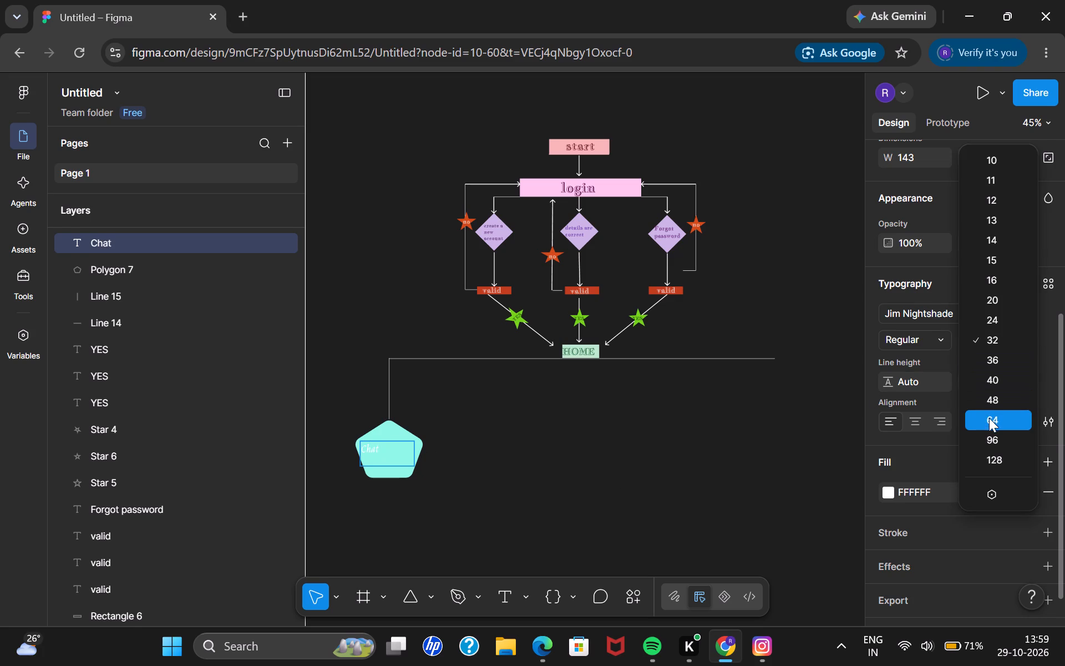
pyautogui.click(989, 420)
pyautogui.doubleClick(372, 452)
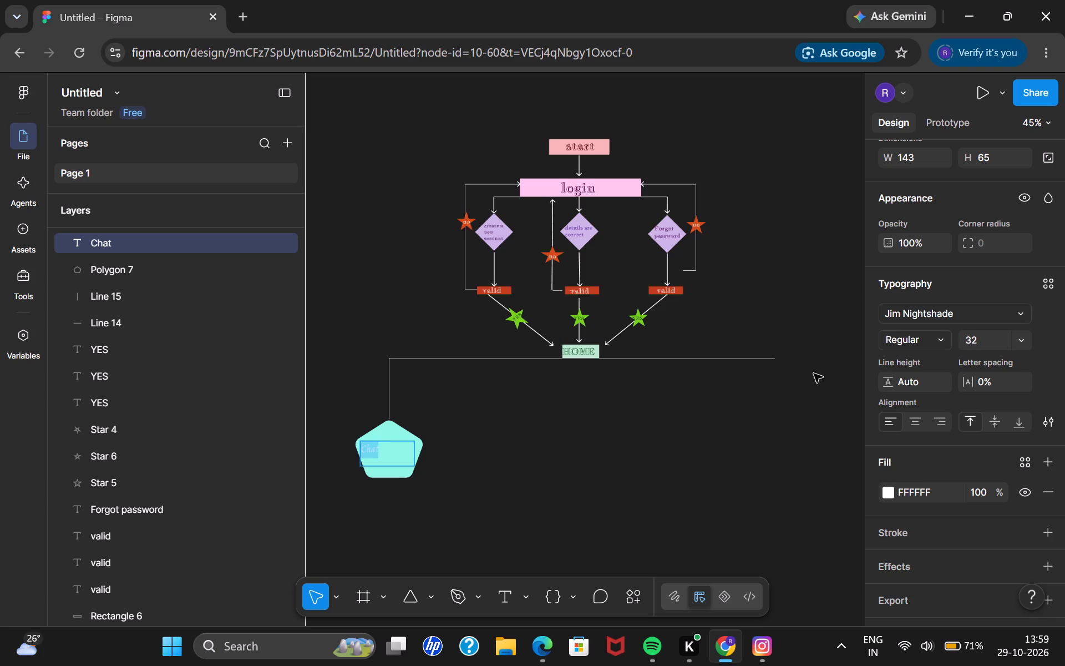
pyautogui.click(1025, 341)
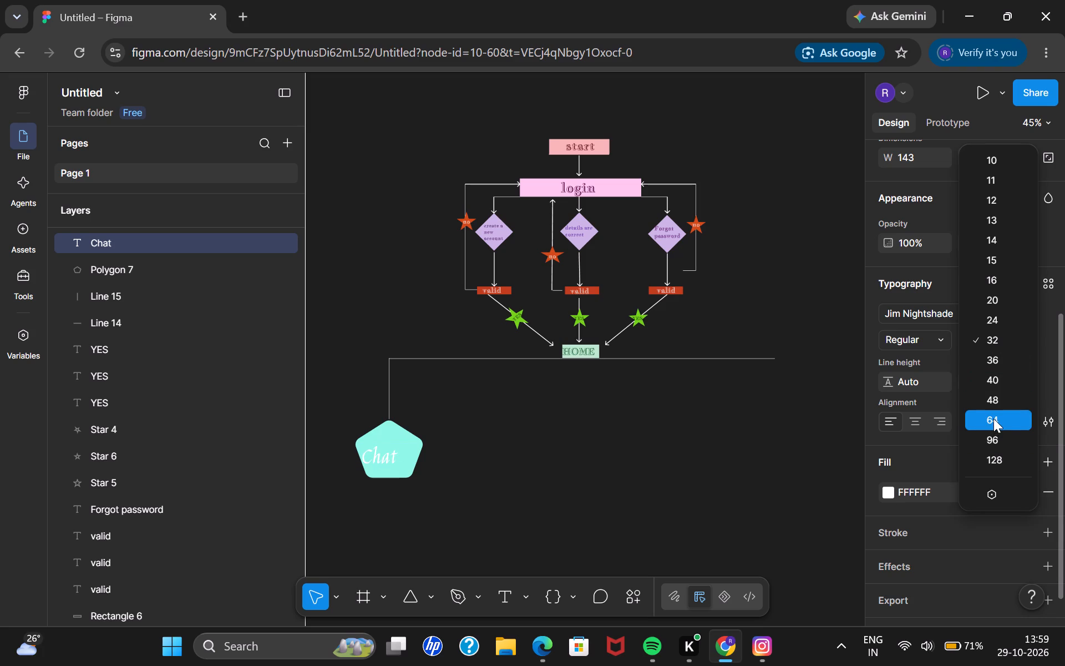
pyautogui.click(992, 439)
pyautogui.click(611, 568)
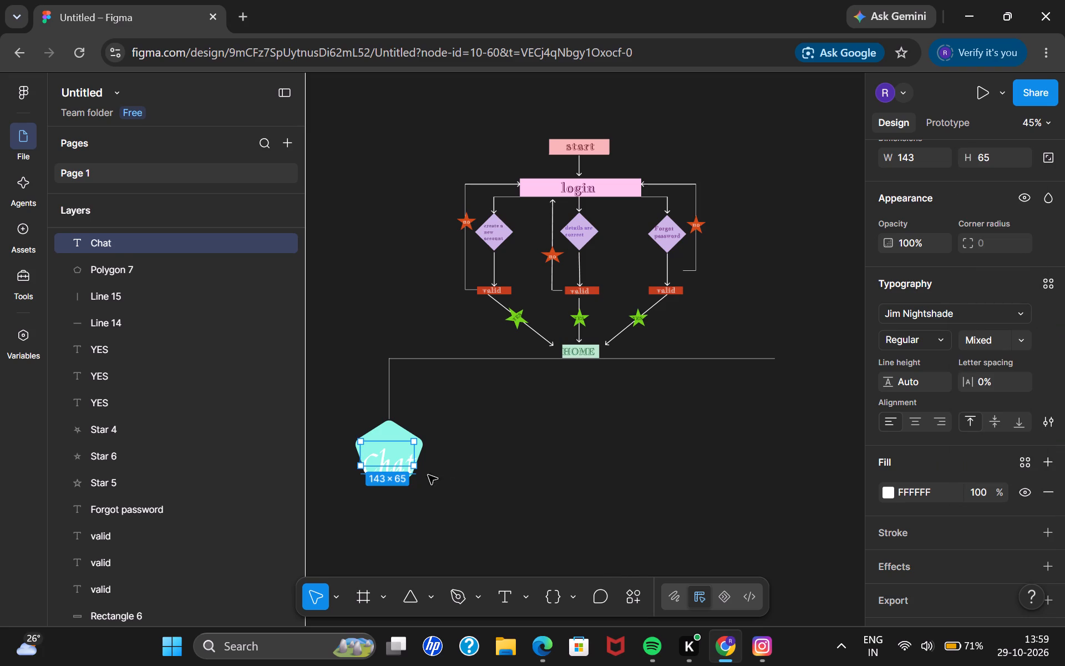
# Move the Chat text box slightly up so the word sits centred within the pentagon.
pyautogui.moveTo(388, 460); pyautogui.dragTo(386, 446)
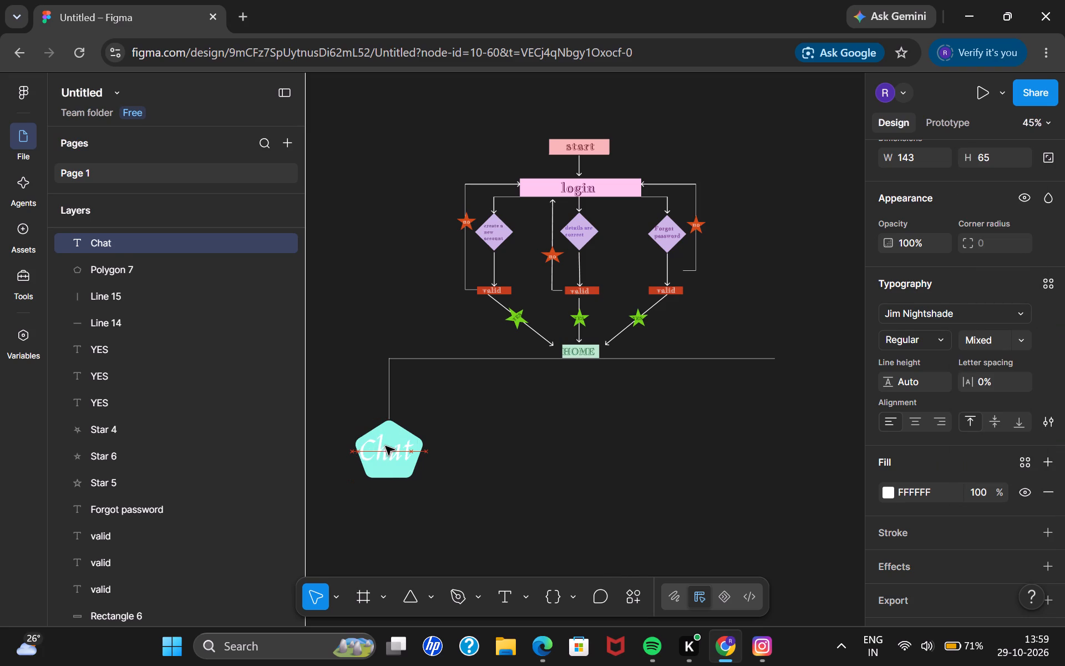
pyautogui.moveTo(386, 446); pyautogui.dragTo(386, 445)
pyautogui.click(484, 482)
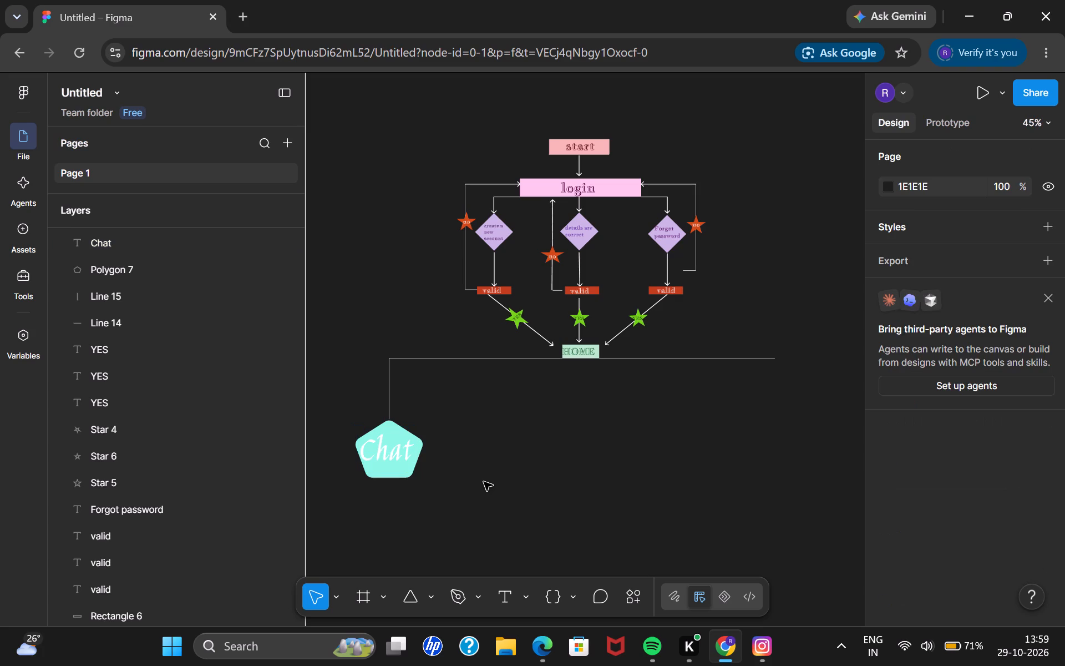
# Set the font size of the entire Chat text box to 96.
pyautogui.click(382, 453)
pyautogui.scroll(-1, 1026, 507)
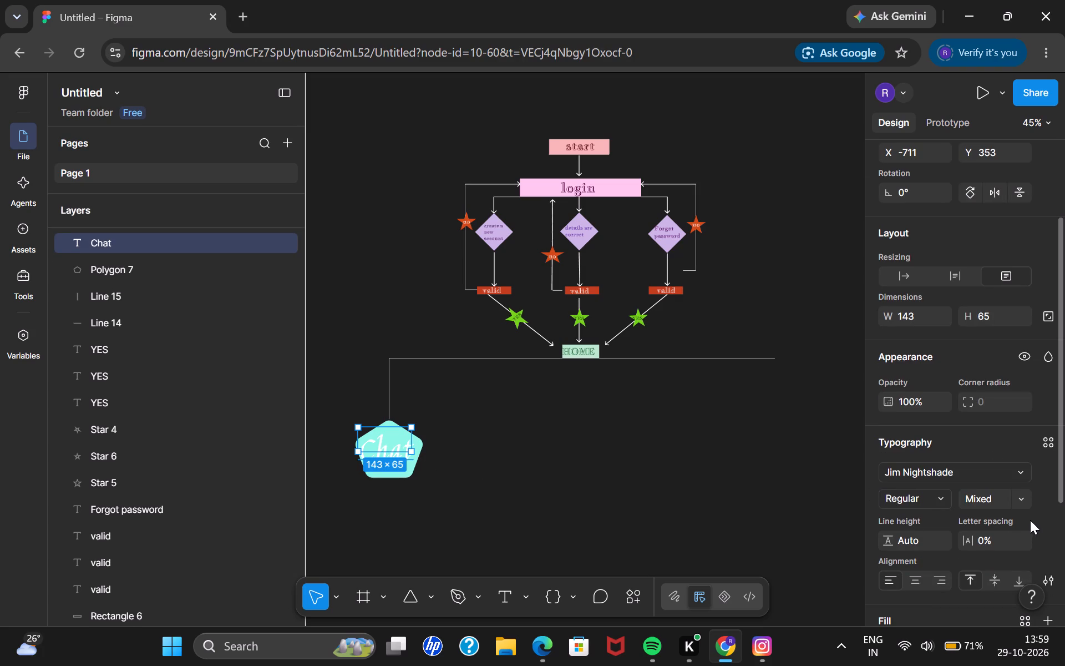
pyautogui.click(1026, 499)
pyautogui.click(790, 495)
pyautogui.click(1017, 496)
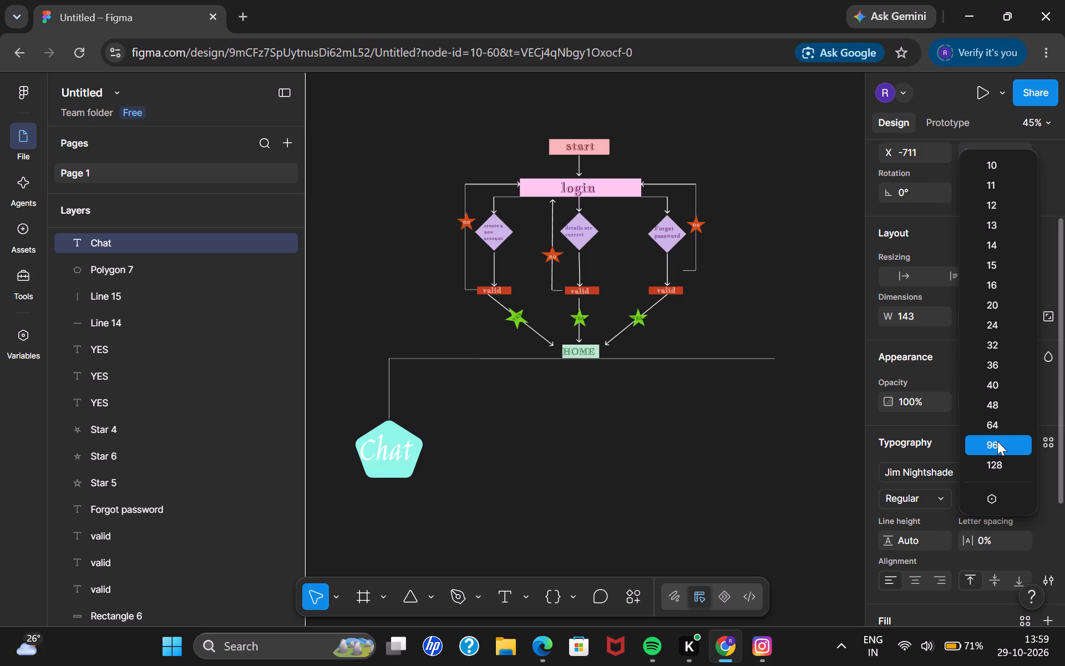
pyautogui.click(997, 441)
pyautogui.click(574, 412)
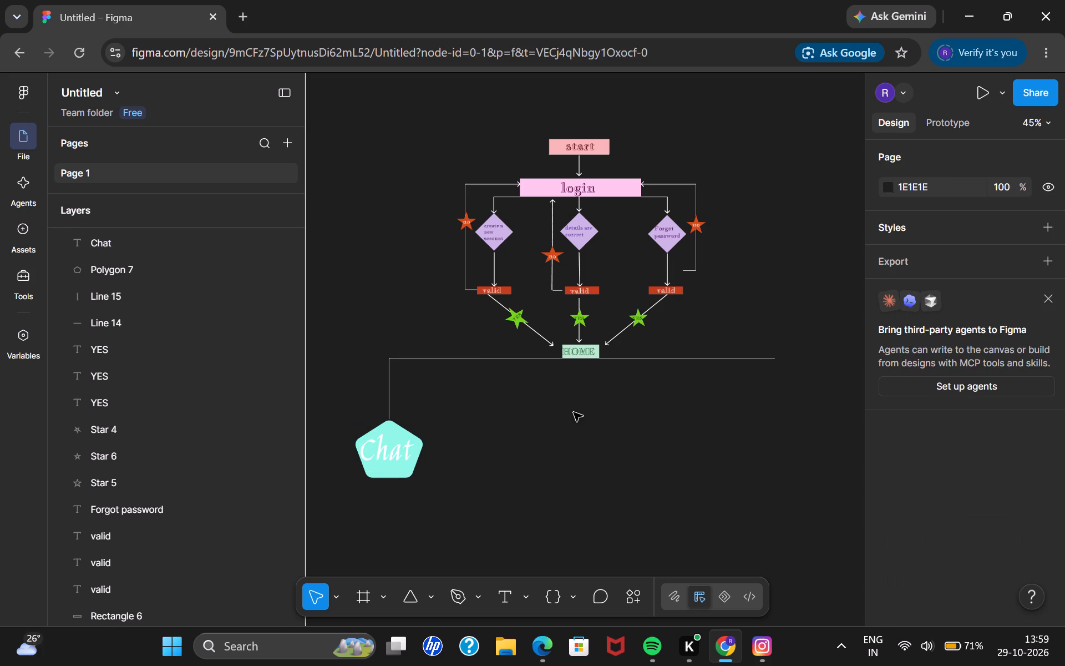
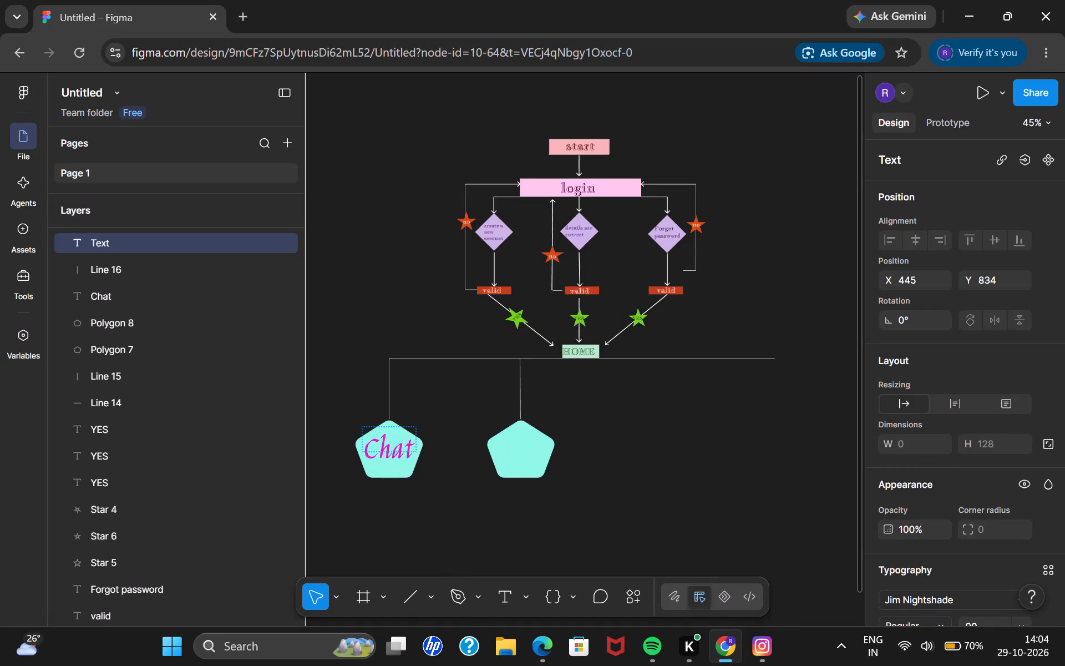
# Add a text box about 147 by 49 inside the second pentagon and enter the label "search".
pyautogui.click(501, 592)
pyautogui.moveTo(494, 440); pyautogui.dragTo(494, 444)
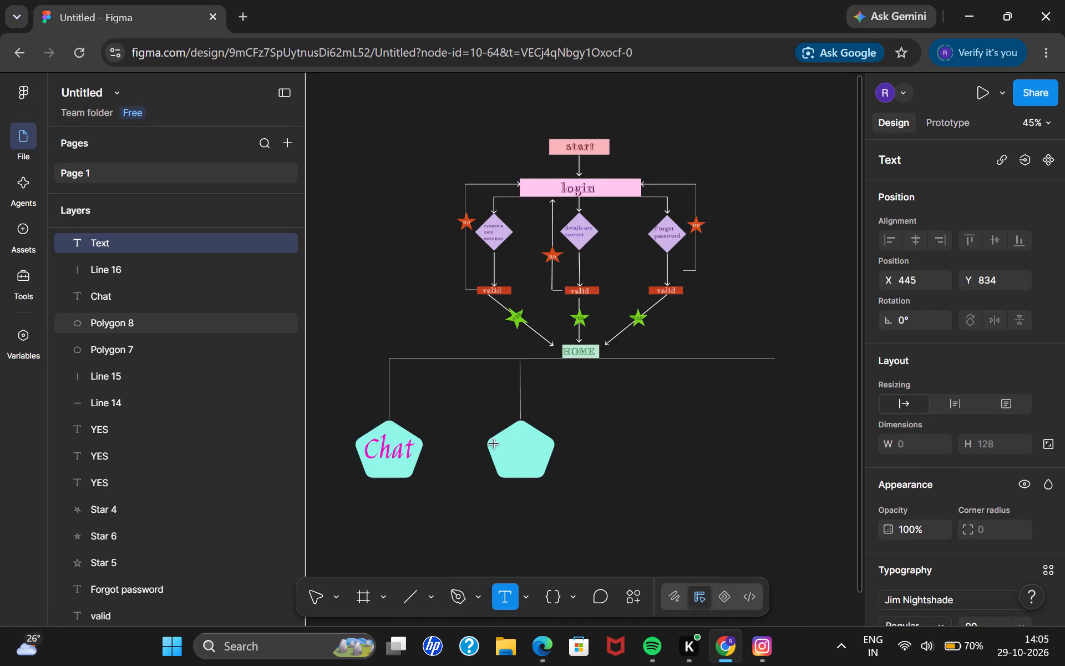
pyautogui.moveTo(494, 444); pyautogui.dragTo(545, 464)
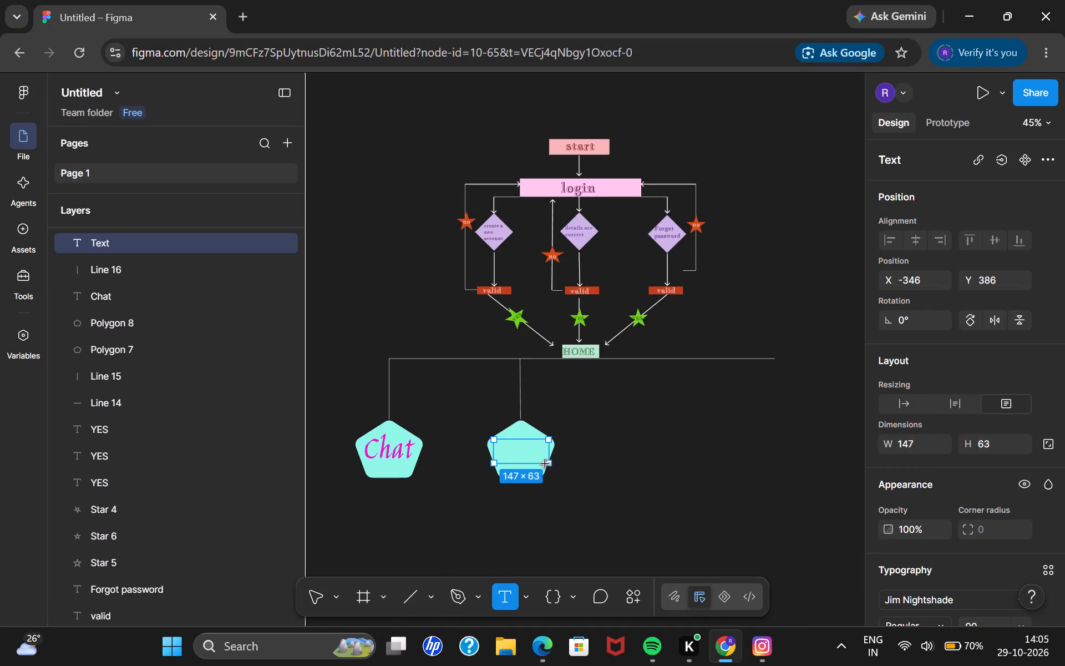
pyautogui.moveTo(545, 464); pyautogui.dragTo(547, 461)
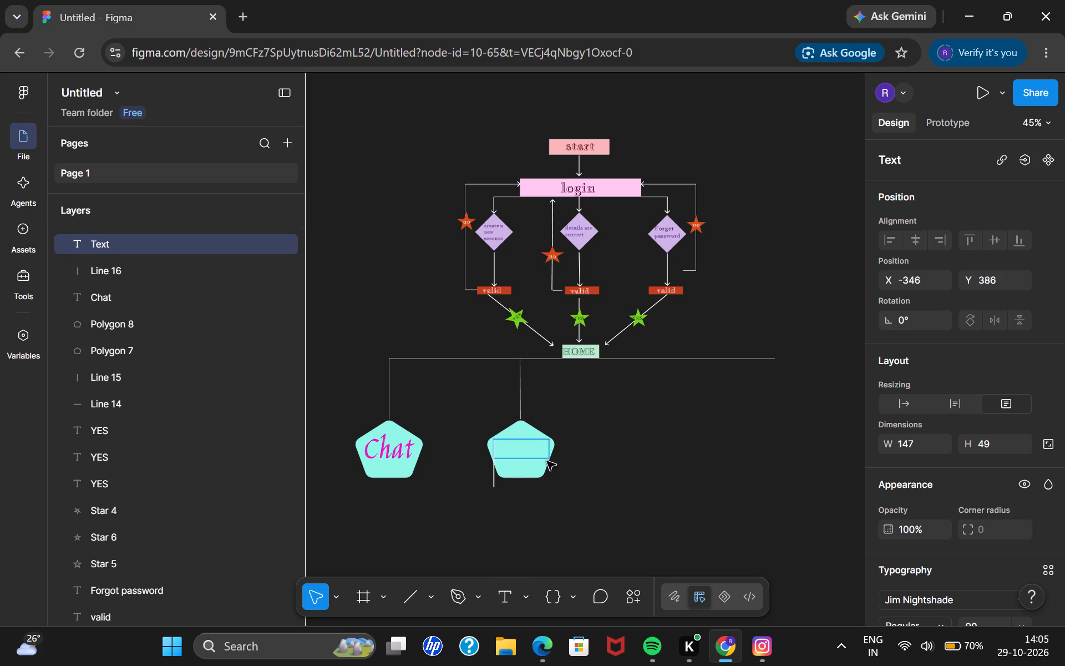
pyautogui.write('se')
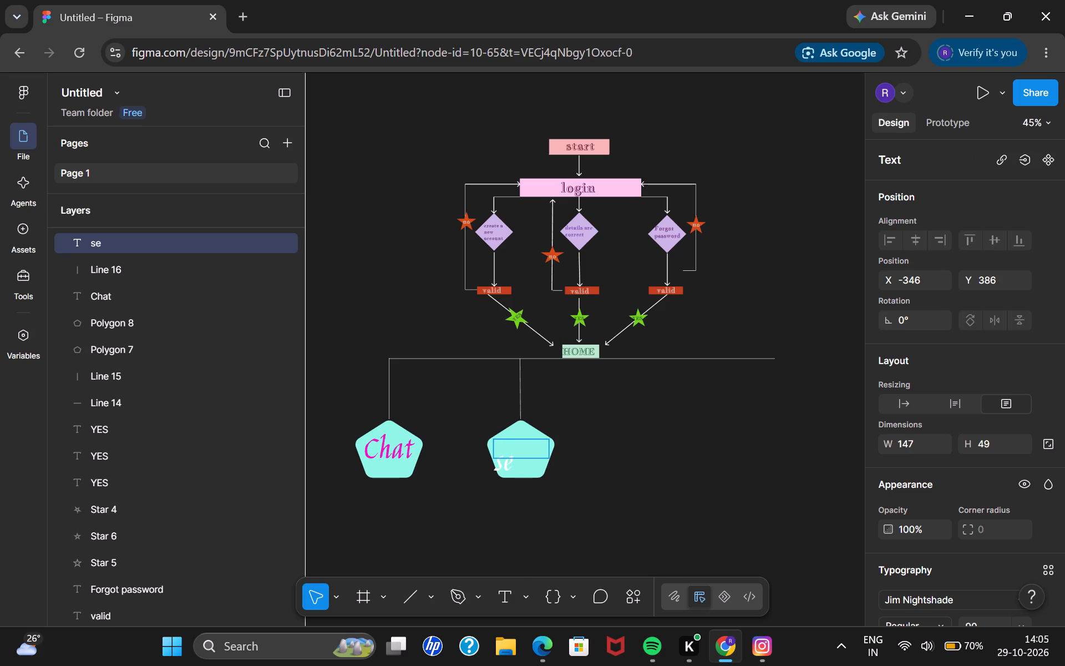
pyautogui.write('arcg')
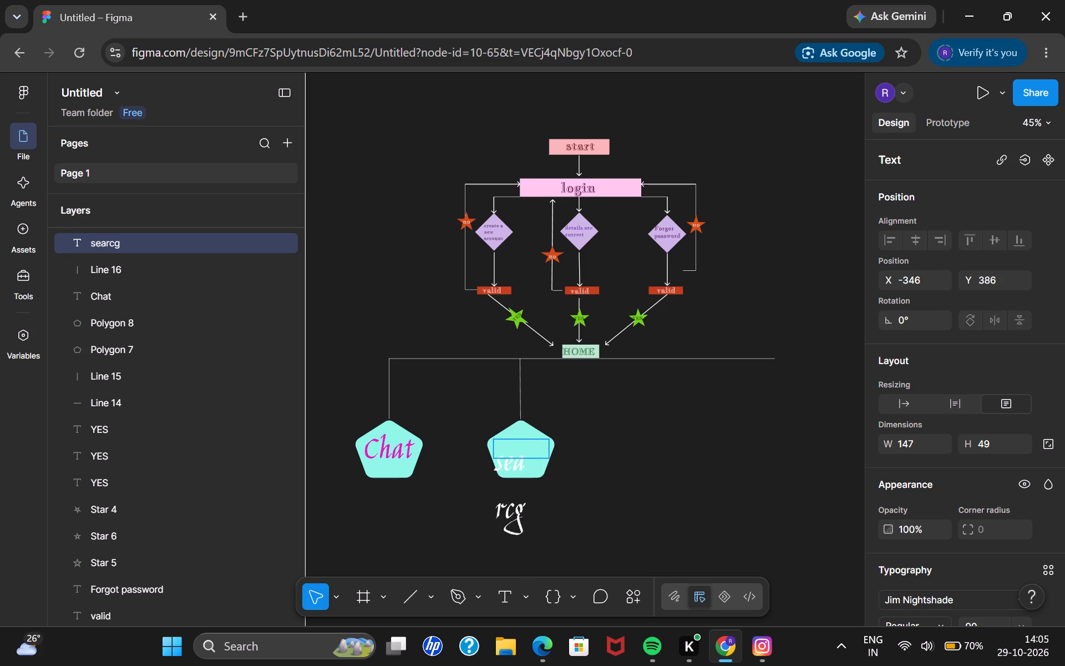
pyautogui.press('BackSpace')
pyautogui.press('h')
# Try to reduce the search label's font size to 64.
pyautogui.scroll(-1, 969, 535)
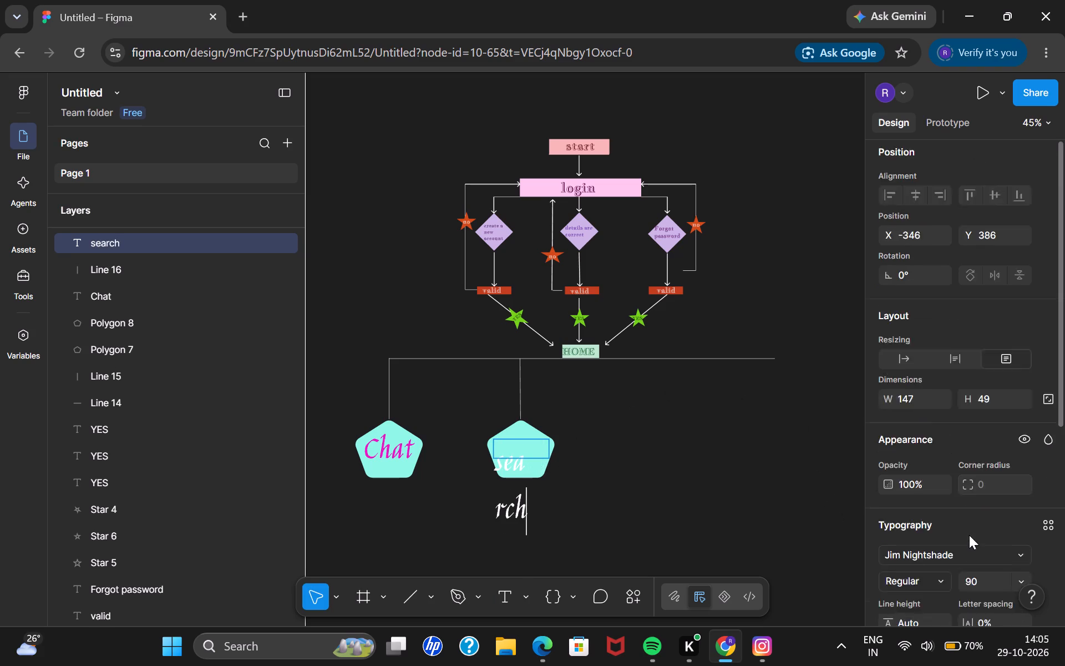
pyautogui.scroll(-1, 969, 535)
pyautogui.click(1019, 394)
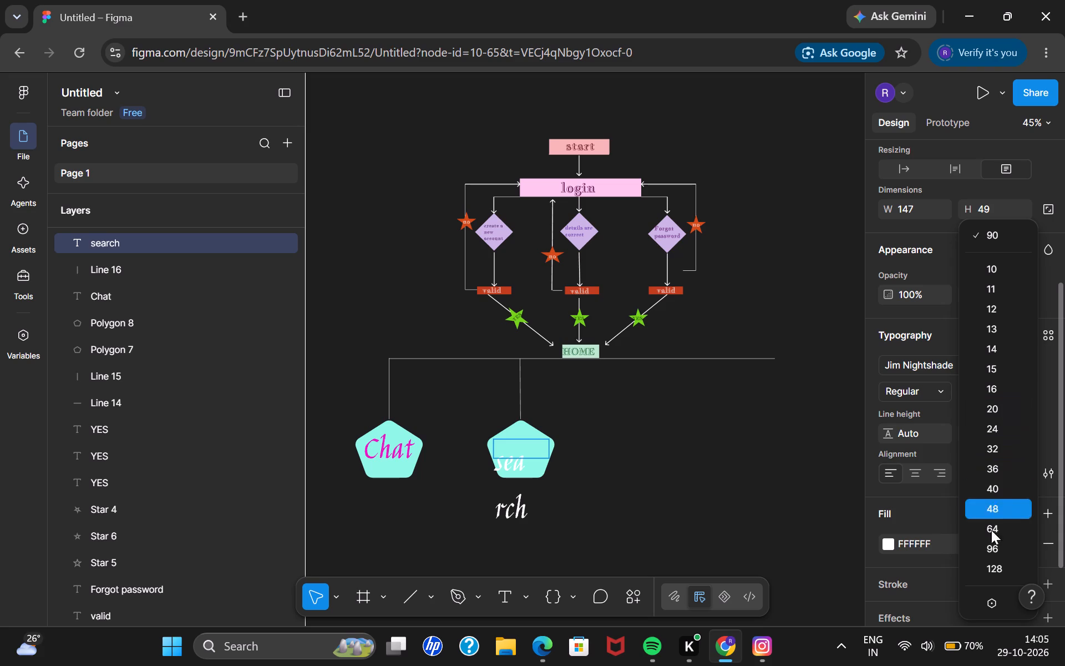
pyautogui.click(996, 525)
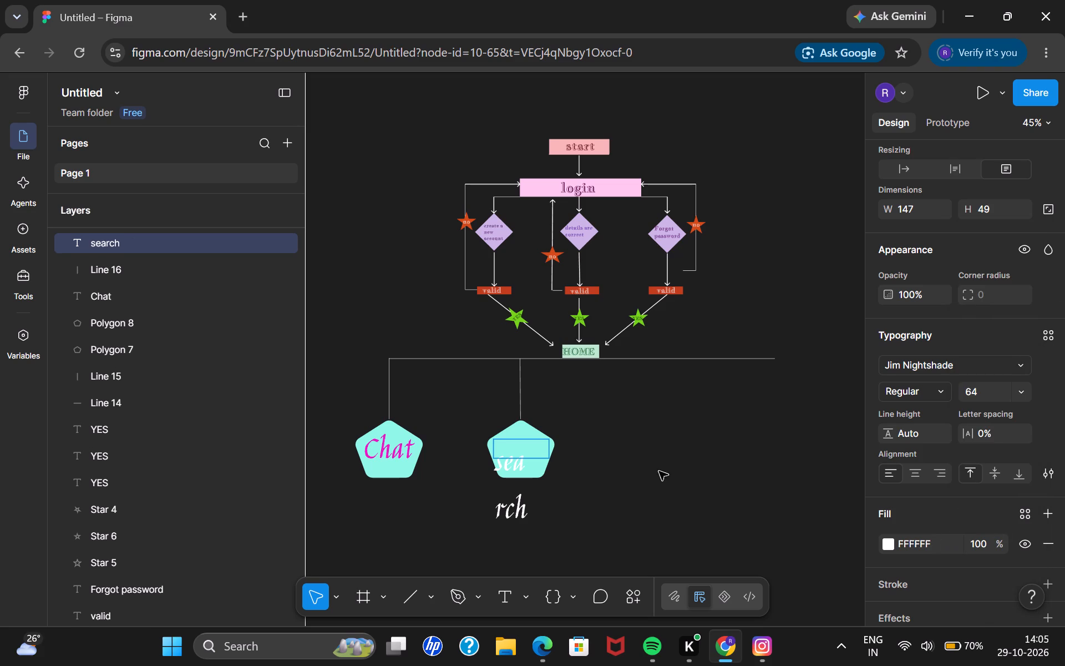
# Set the font size of the entire search text box to 80.
pyautogui.doubleClick(510, 472)
pyautogui.doubleClick(501, 514)
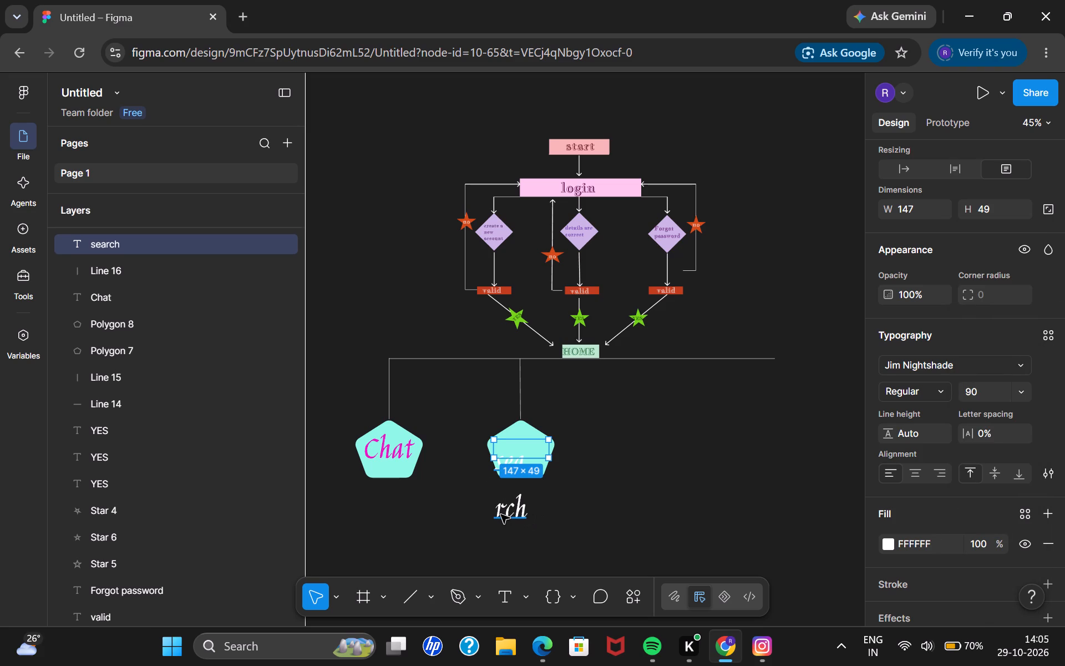
pyautogui.click(1020, 392)
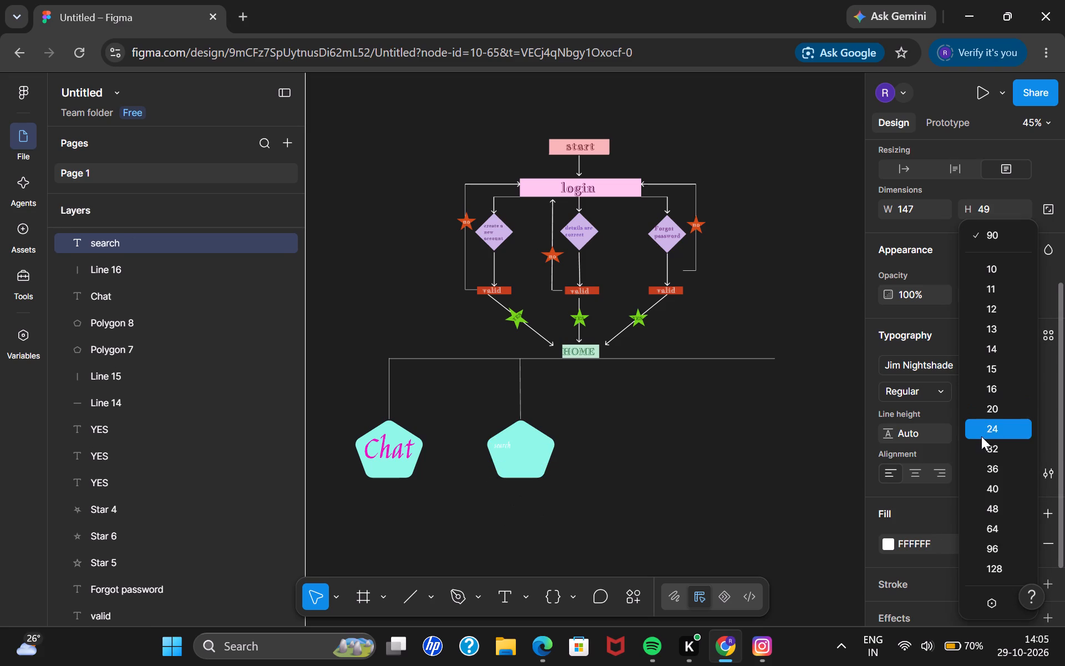
pyautogui.click(824, 521)
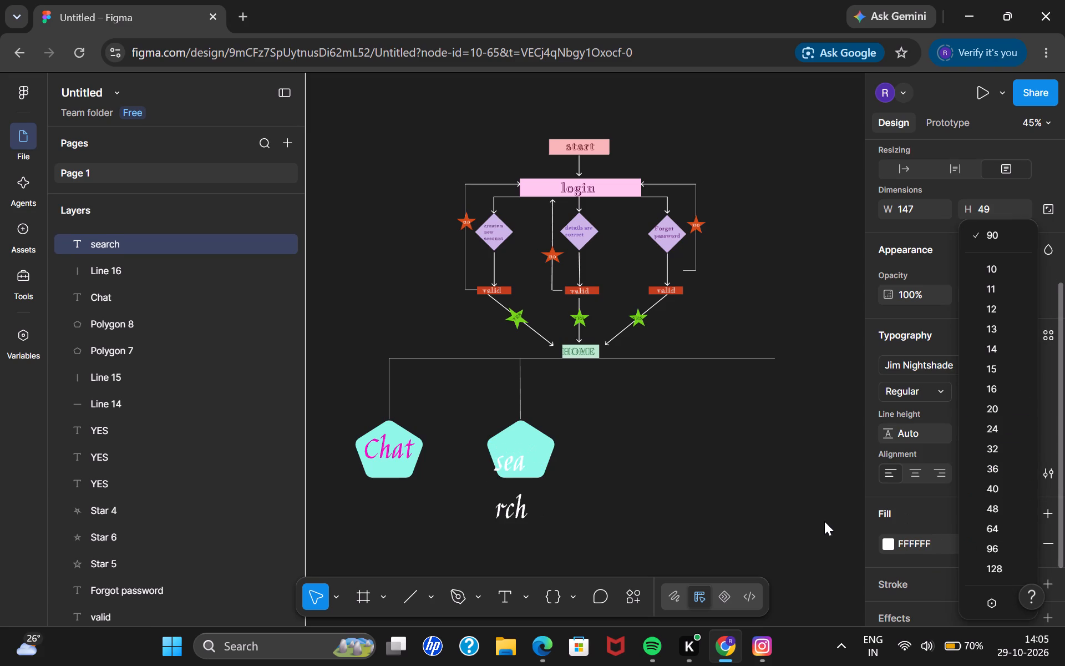
pyautogui.click(987, 385)
pyautogui.press('BackSpace')
pyautogui.write('80')
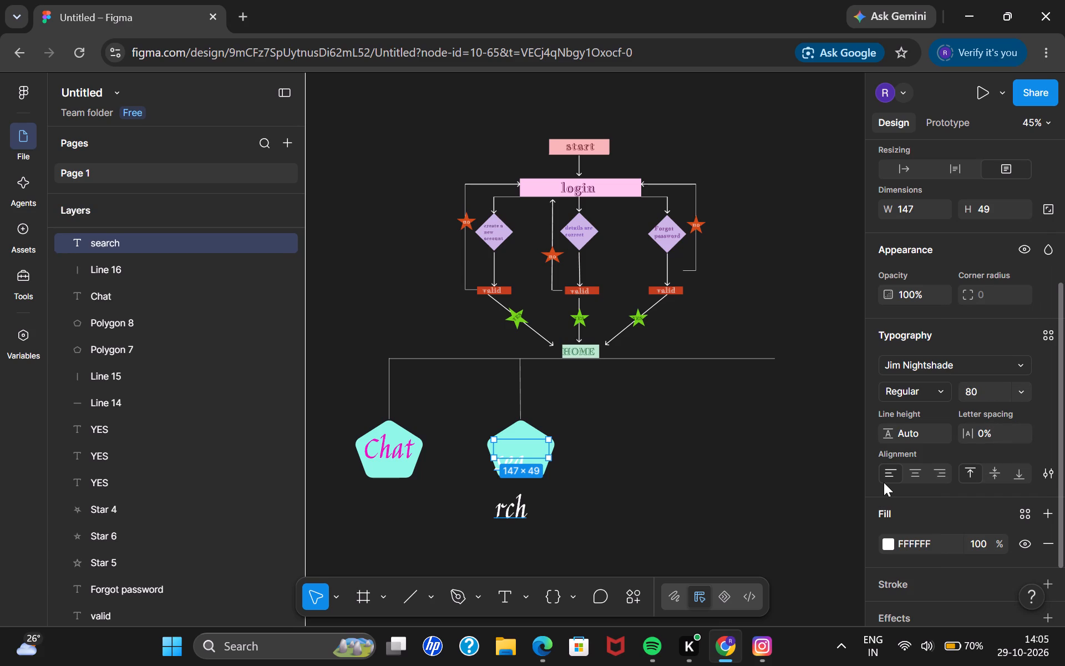
# Resize the search text box to about 310 by 32 so the word fits on one line.
pyautogui.moveTo(549, 457); pyautogui.dragTo(608, 465)
pyautogui.moveTo(509, 462); pyautogui.dragTo(509, 460)
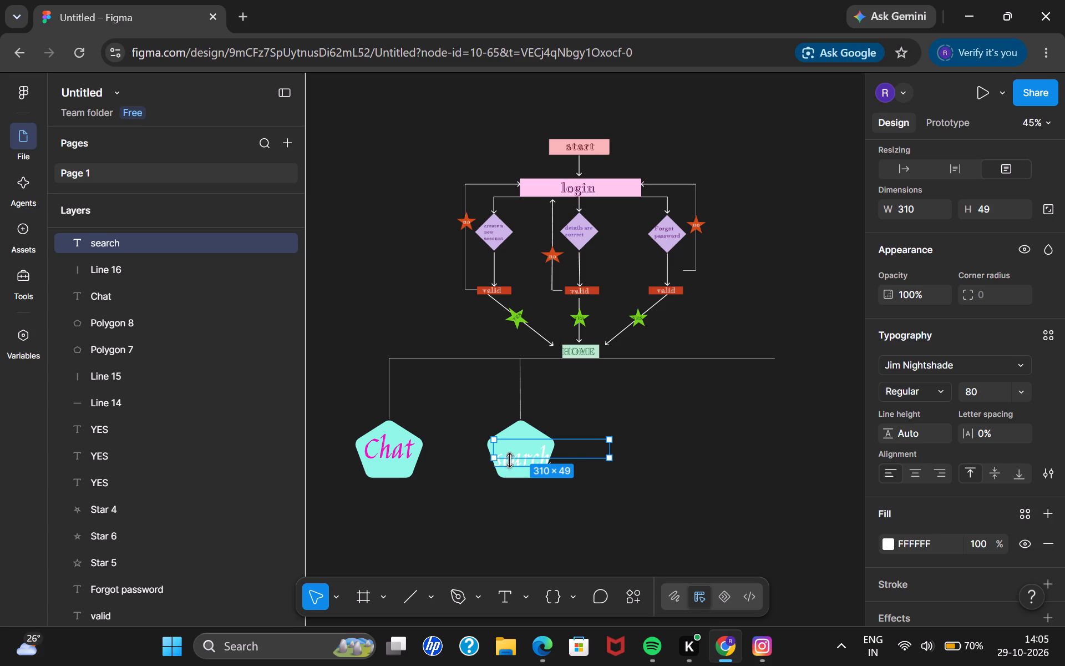
pyautogui.moveTo(509, 460); pyautogui.dragTo(509, 449)
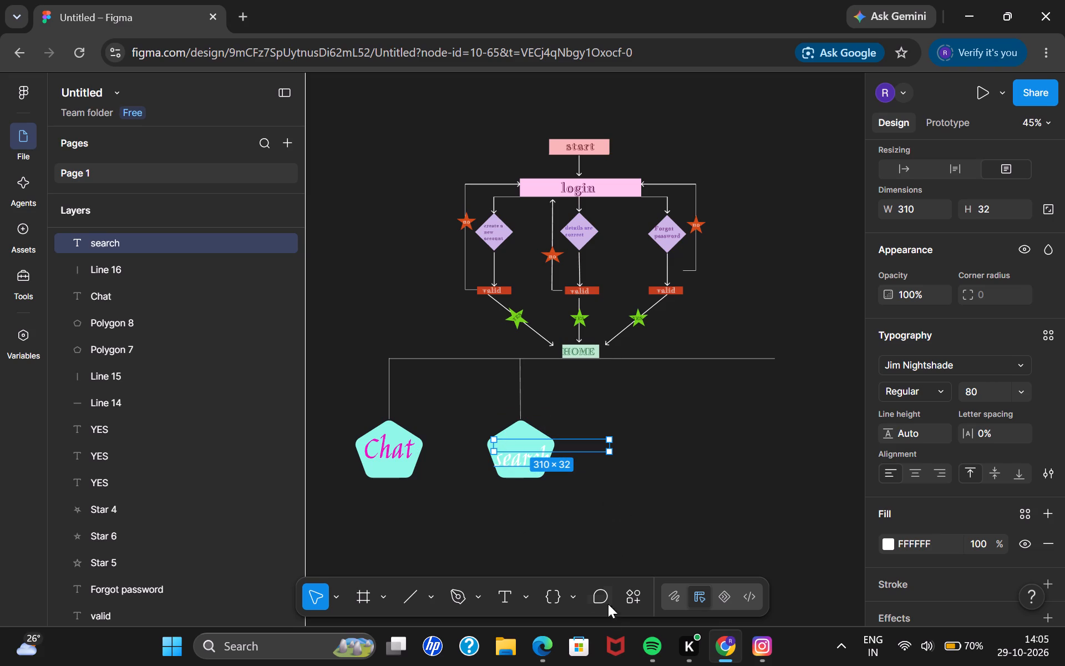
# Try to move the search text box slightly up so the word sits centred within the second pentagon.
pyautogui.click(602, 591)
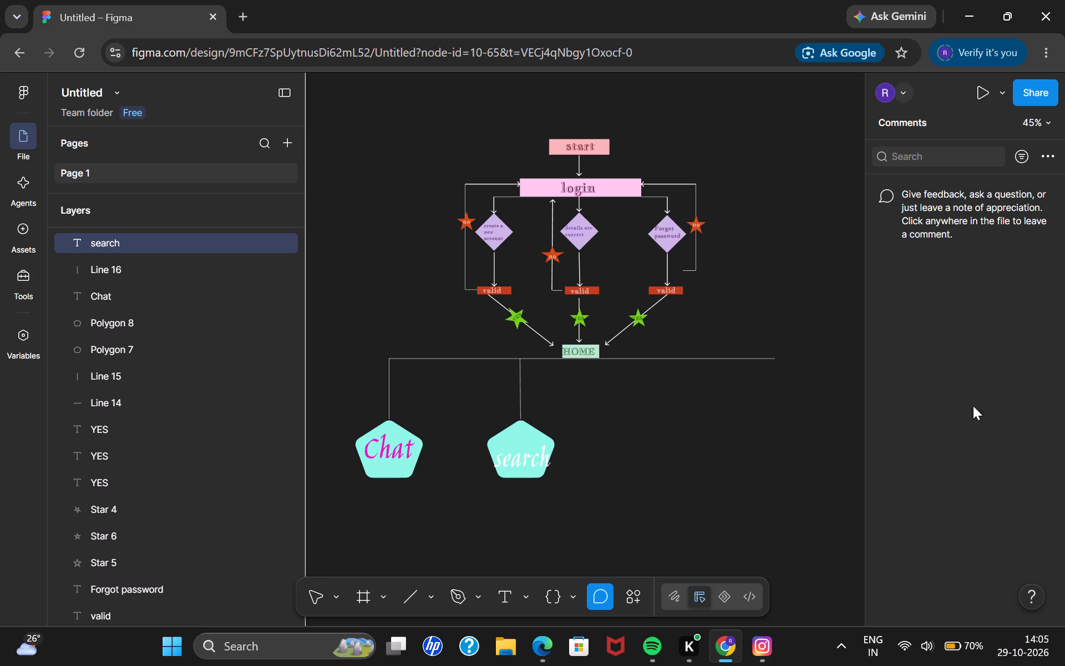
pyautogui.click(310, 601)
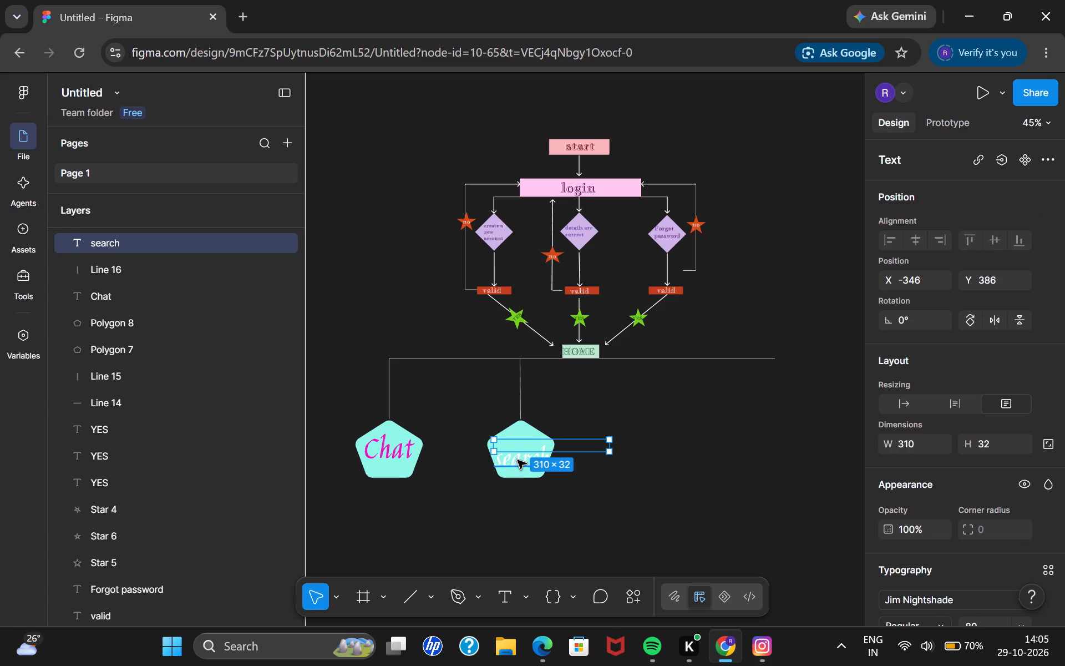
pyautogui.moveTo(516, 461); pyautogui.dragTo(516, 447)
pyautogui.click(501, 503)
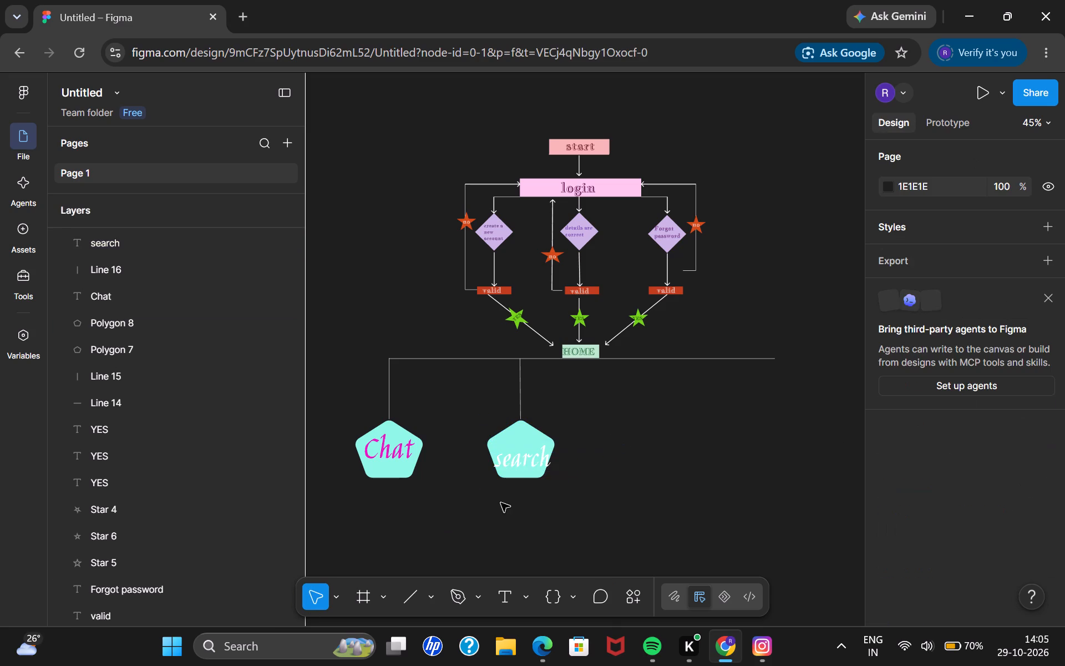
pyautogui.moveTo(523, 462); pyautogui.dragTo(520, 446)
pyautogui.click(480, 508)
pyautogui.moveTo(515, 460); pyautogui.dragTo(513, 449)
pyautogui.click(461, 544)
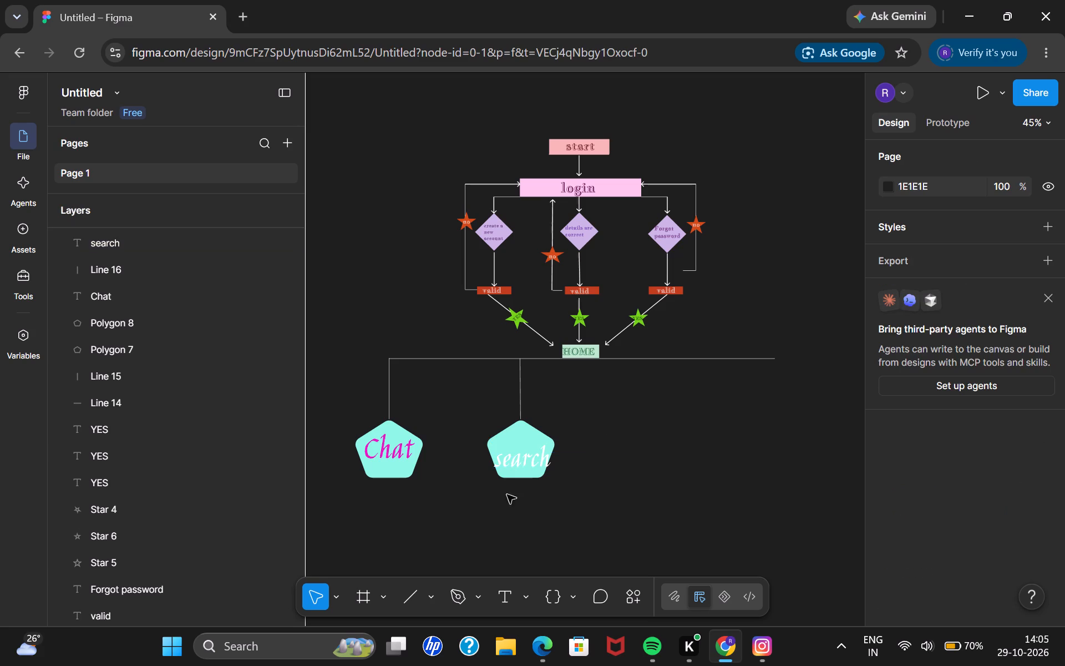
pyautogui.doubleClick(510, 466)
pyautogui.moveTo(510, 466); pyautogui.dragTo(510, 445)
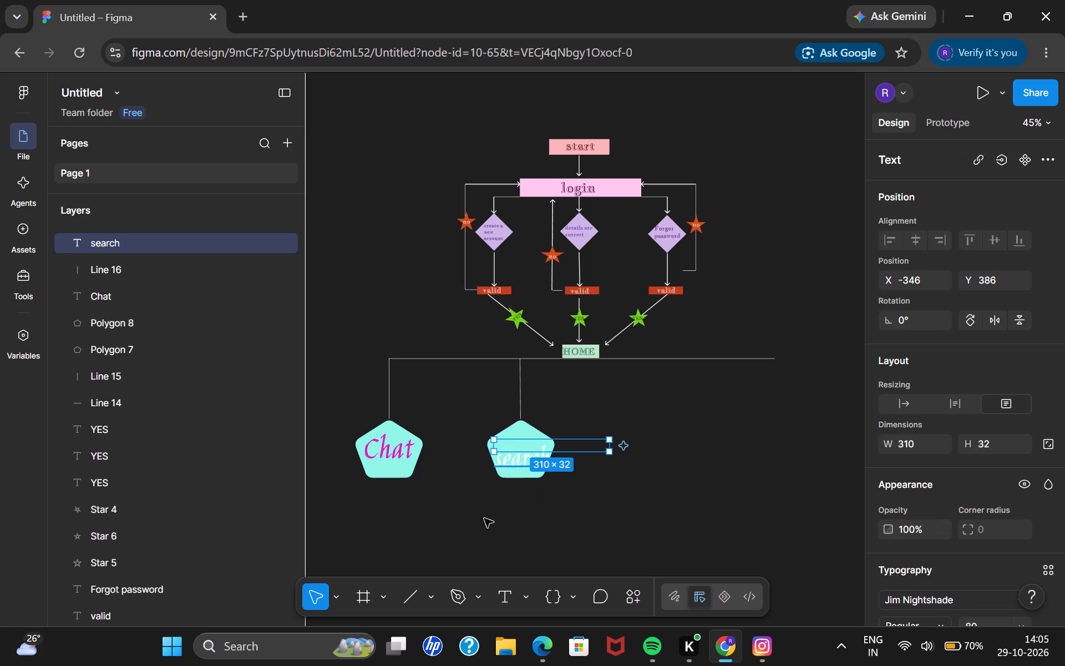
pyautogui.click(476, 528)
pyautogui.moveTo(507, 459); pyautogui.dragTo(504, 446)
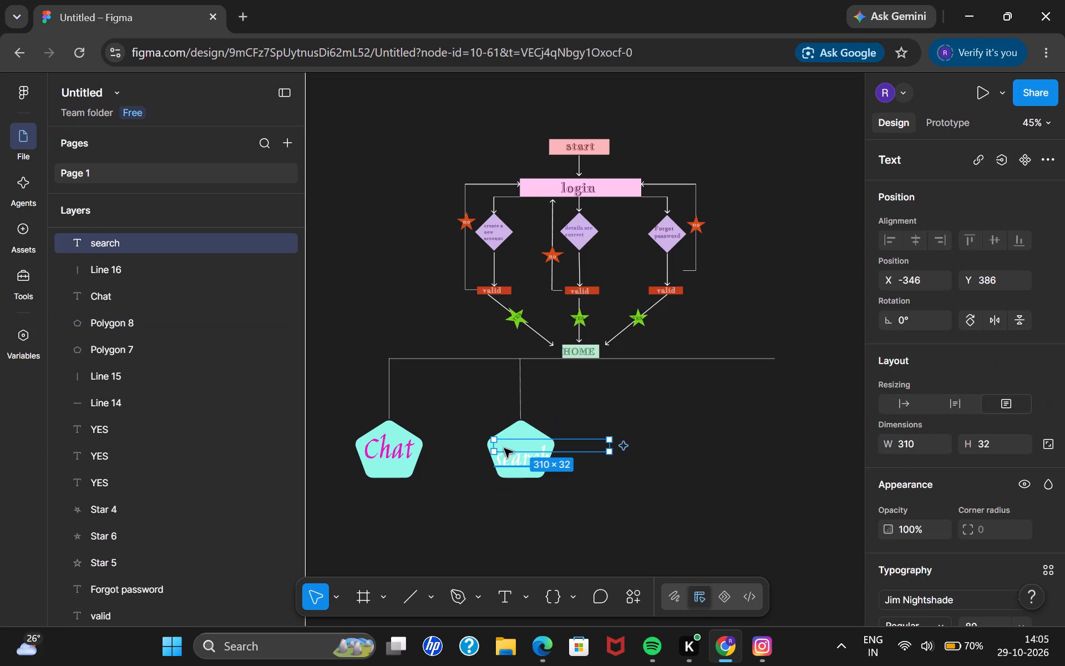
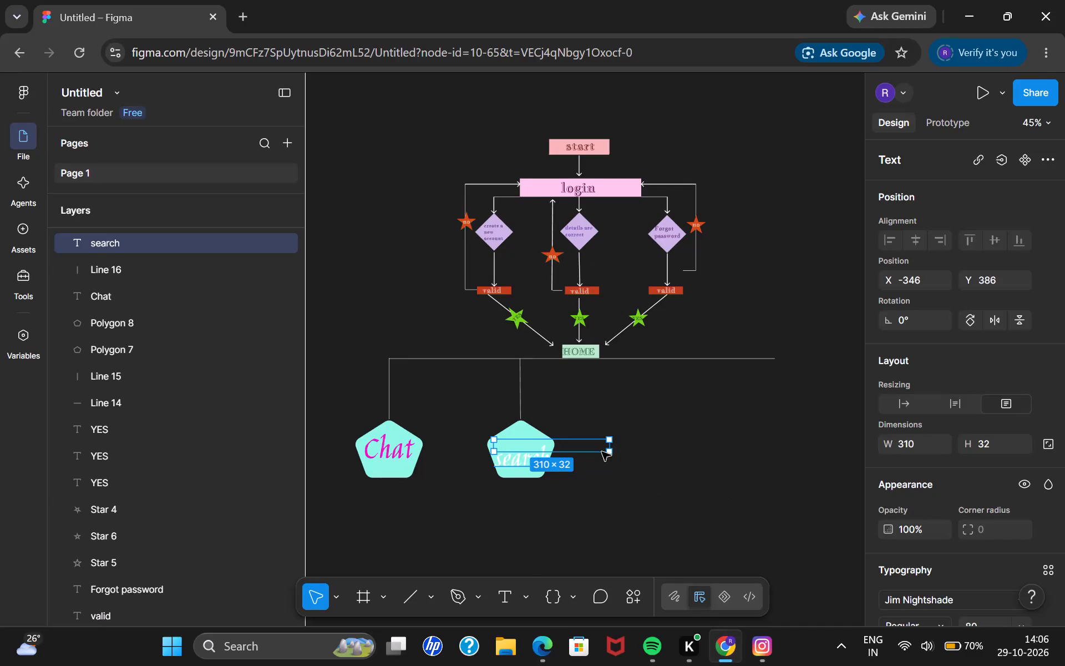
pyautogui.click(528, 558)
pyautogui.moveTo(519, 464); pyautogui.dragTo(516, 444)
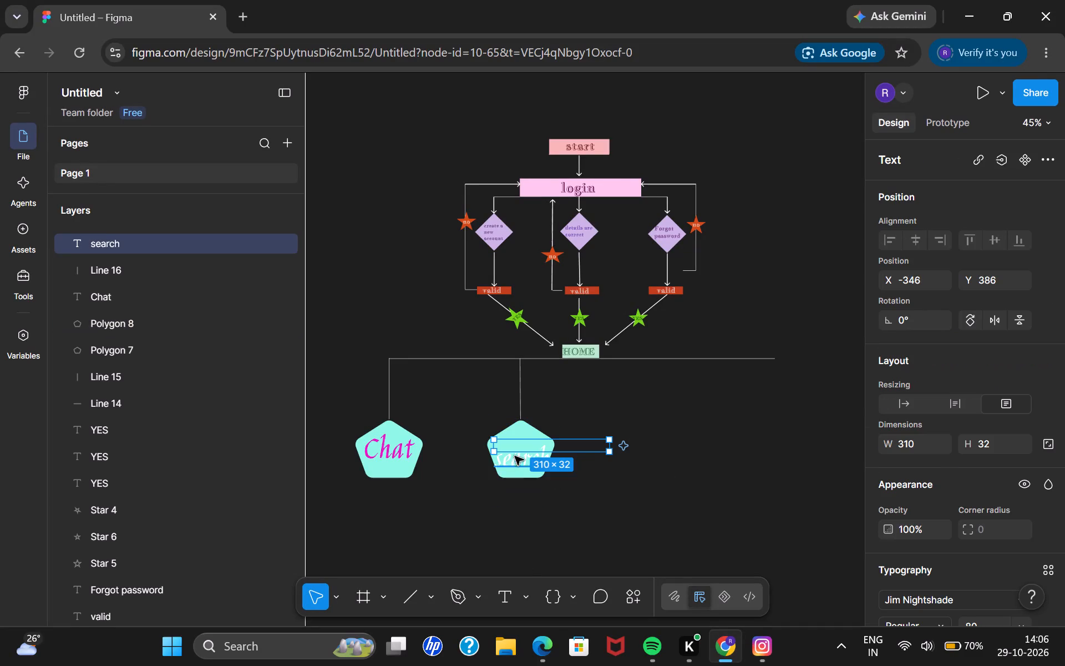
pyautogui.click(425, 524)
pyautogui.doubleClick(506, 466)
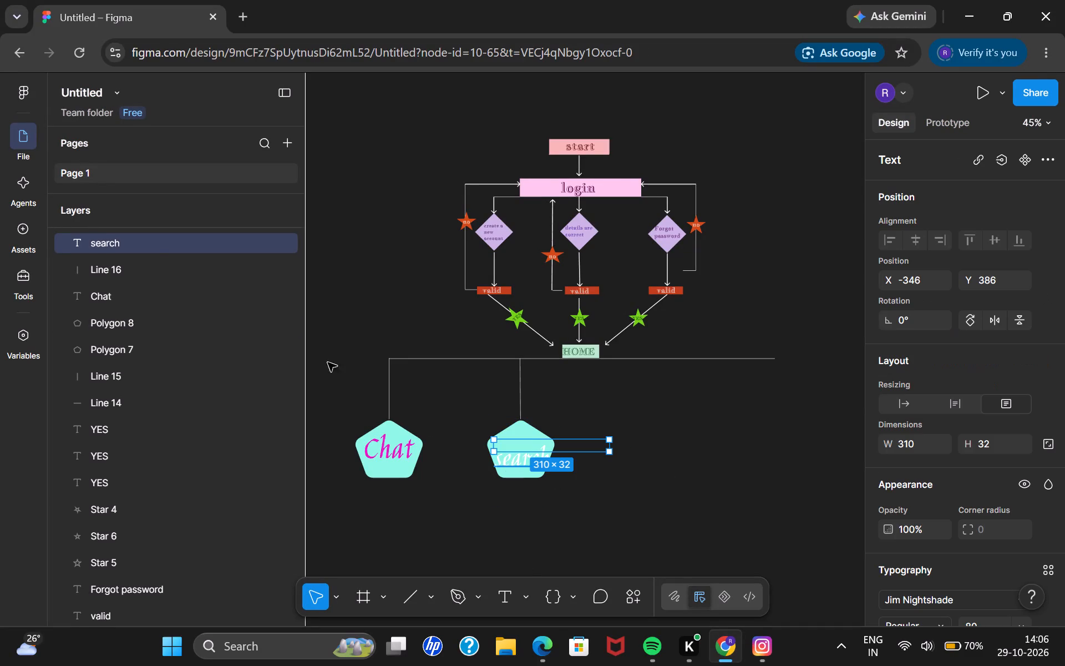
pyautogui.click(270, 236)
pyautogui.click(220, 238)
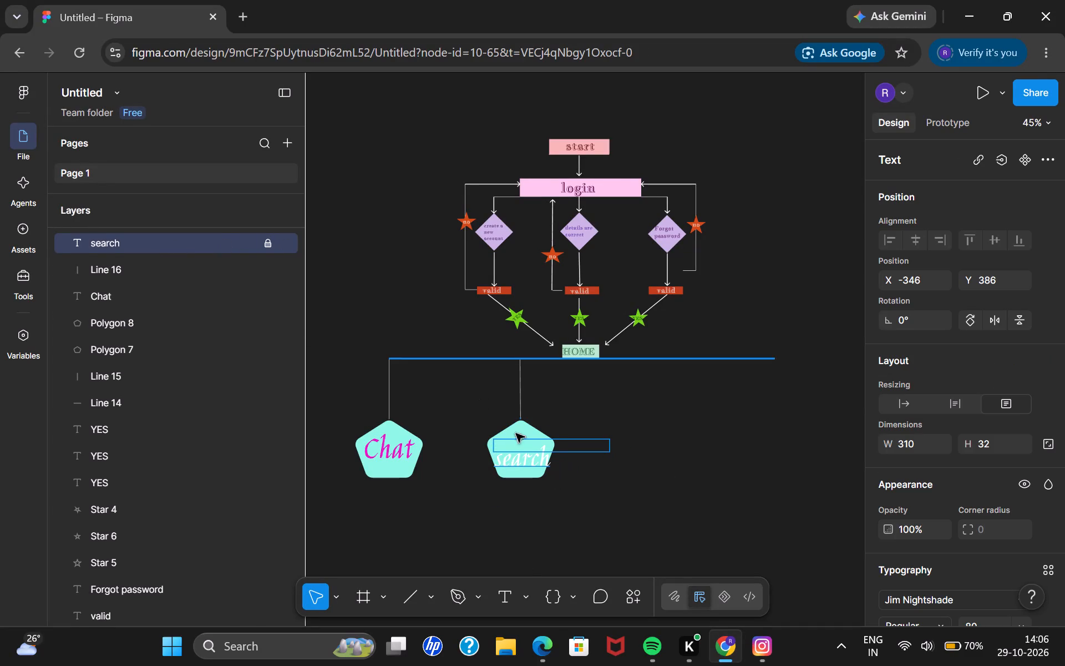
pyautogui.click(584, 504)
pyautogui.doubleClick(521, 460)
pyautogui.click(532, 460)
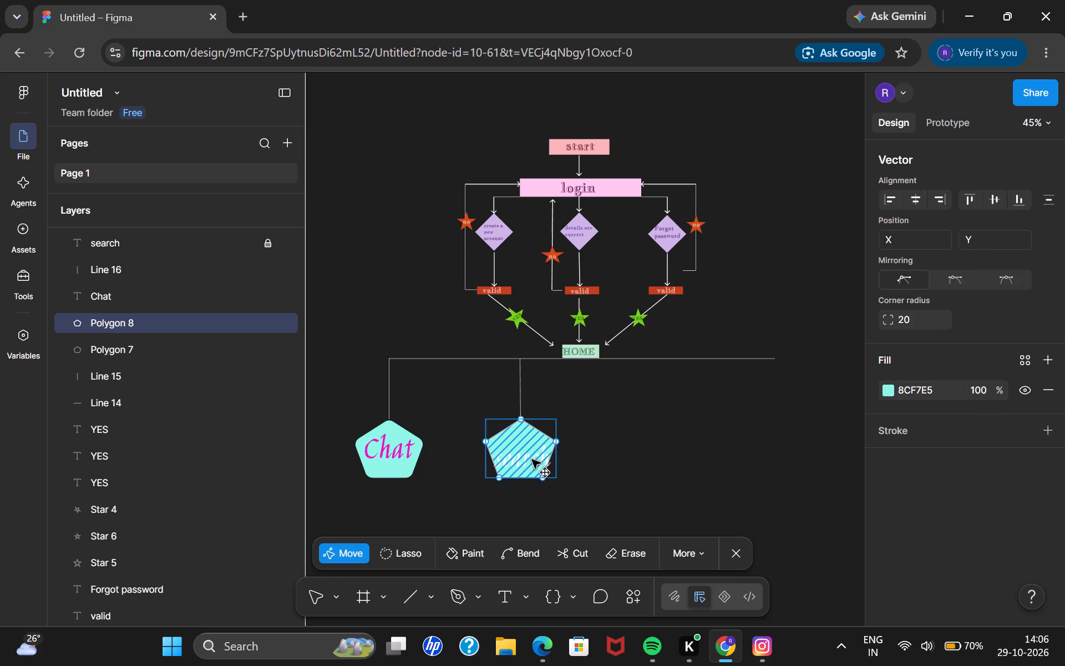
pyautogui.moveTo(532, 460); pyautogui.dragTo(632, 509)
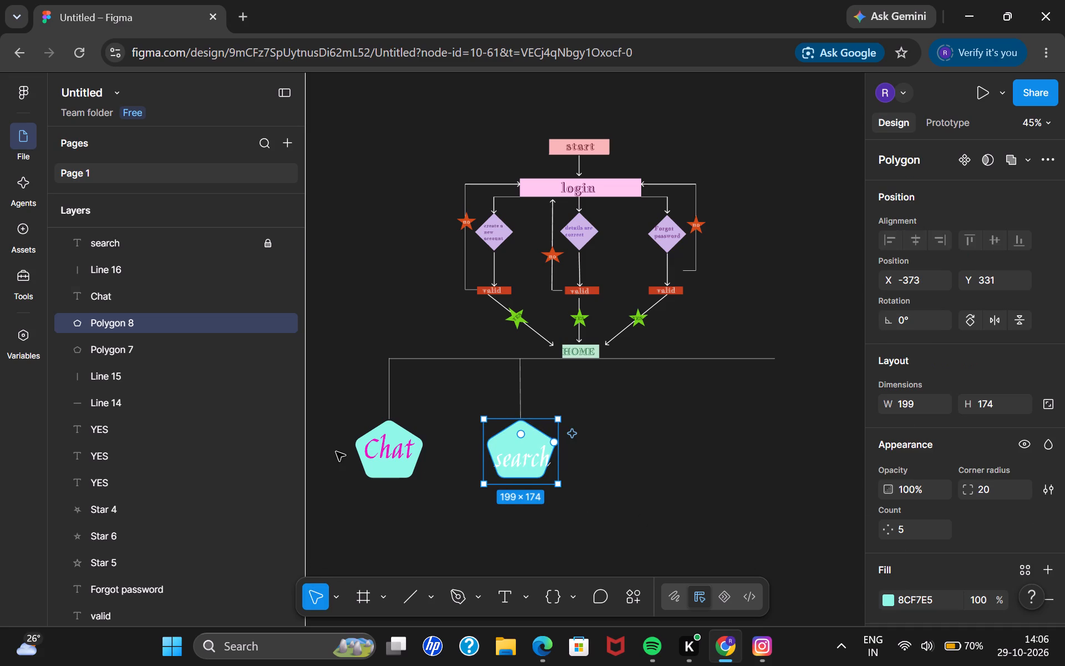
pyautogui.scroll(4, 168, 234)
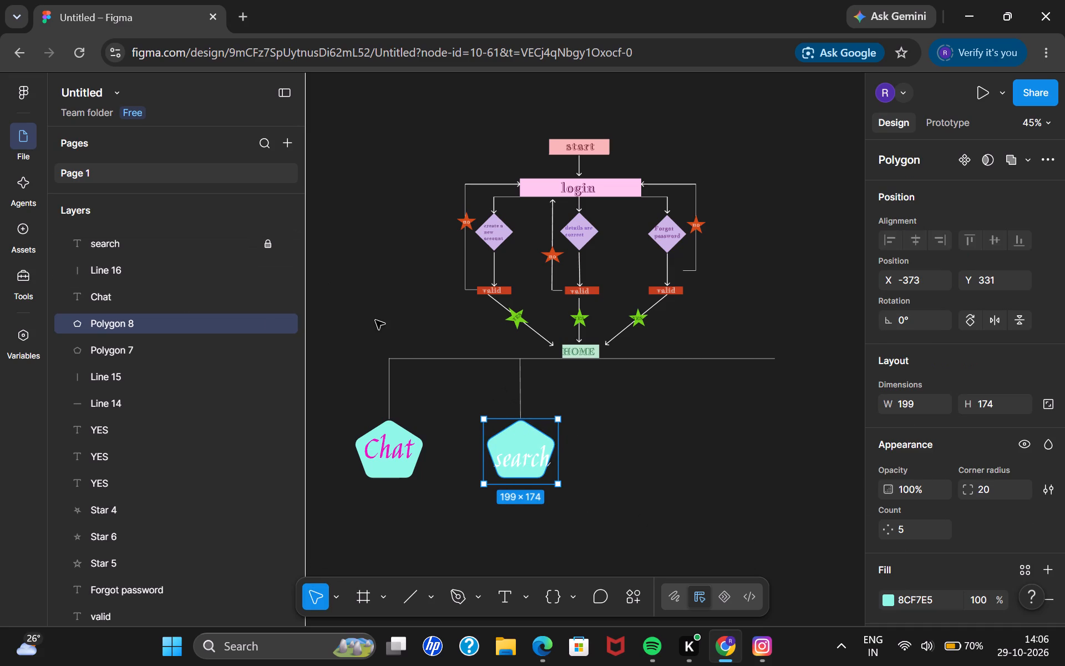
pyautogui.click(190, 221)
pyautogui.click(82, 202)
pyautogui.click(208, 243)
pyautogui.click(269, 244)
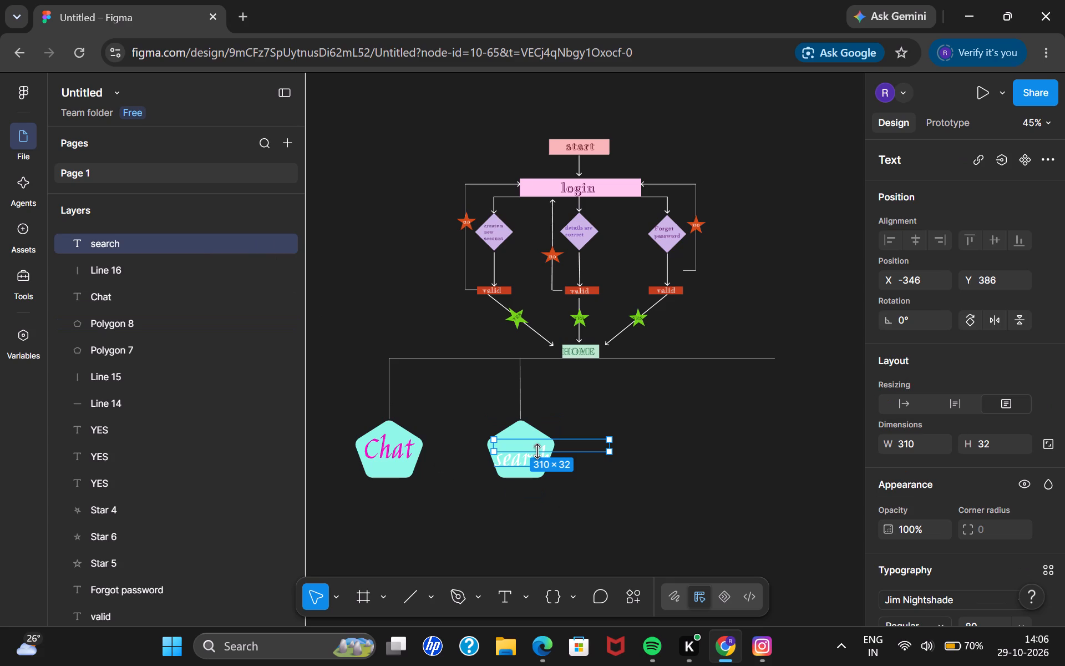
# Enlarge the search text box to about 310 by 142 and move it up so the word sits centred in the second pentagon.
pyautogui.moveTo(534, 453); pyautogui.dragTo(529, 492)
pyautogui.moveTo(518, 464); pyautogui.dragTo(515, 447)
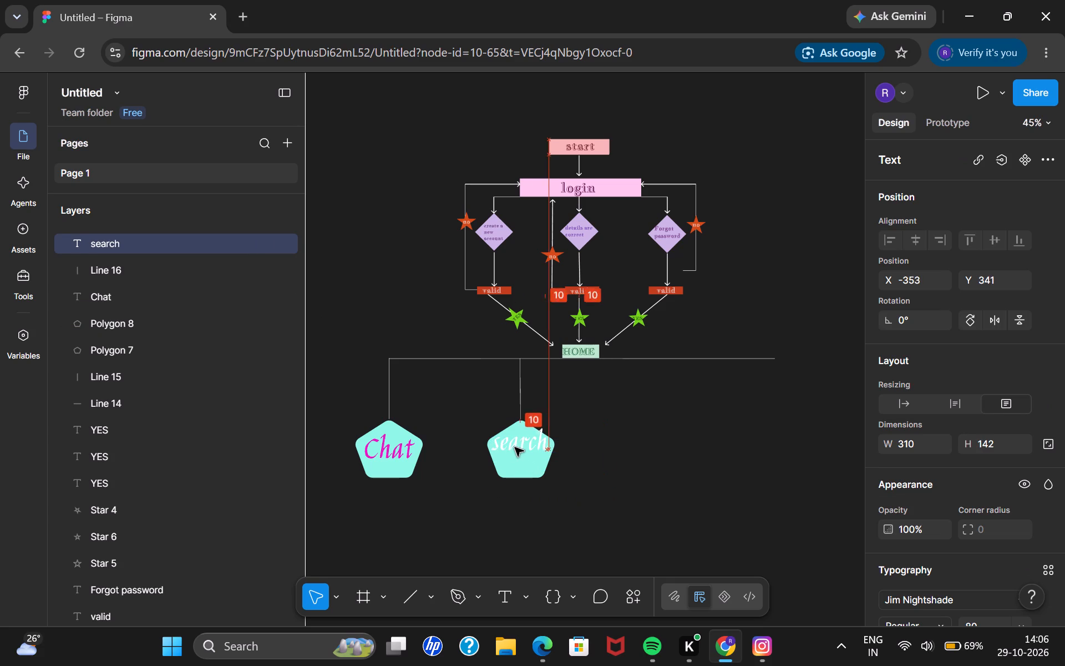
pyautogui.moveTo(515, 447); pyautogui.dragTo(517, 455)
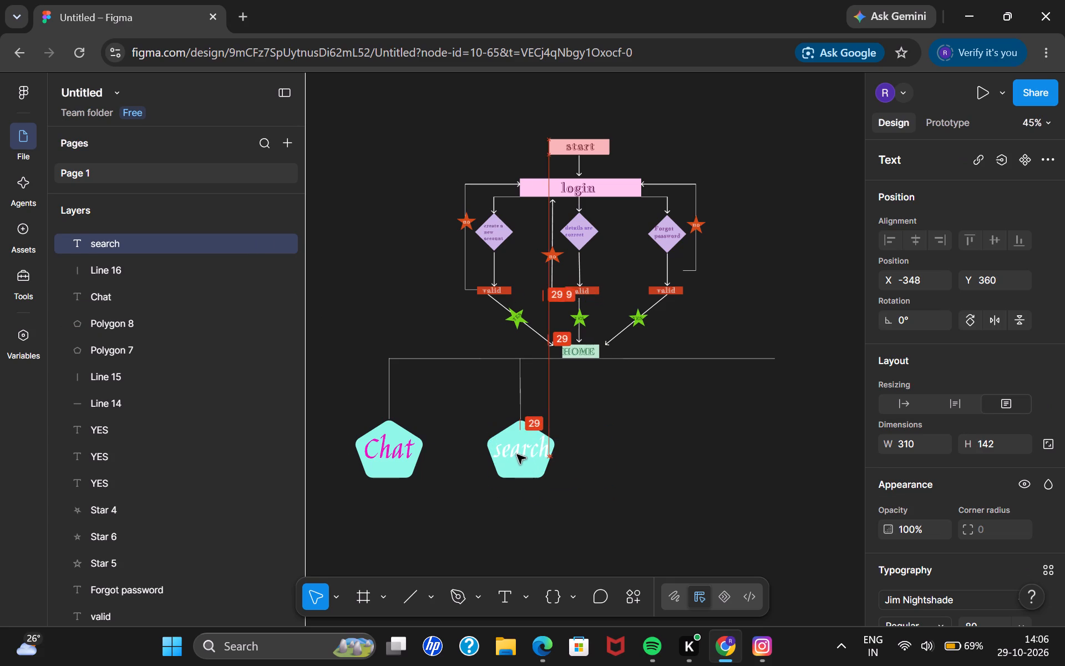
pyautogui.moveTo(517, 455); pyautogui.dragTo(517, 455)
# Set the search text's font size to 75.
pyautogui.scroll(-1, 983, 533)
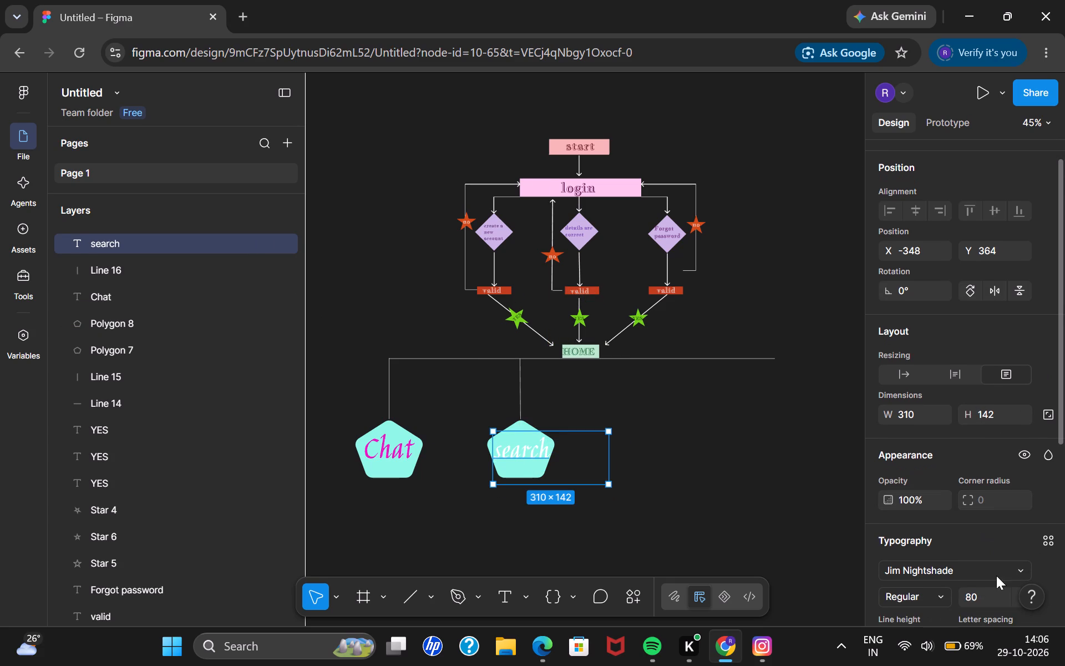
pyautogui.click(987, 601)
pyautogui.press('BackSpace')
pyautogui.write('85')
pyautogui.press('BackSpace')
pyautogui.press('BackSpace')
pyautogui.write('75')
pyautogui.press('Return')
pyautogui.click(729, 524)
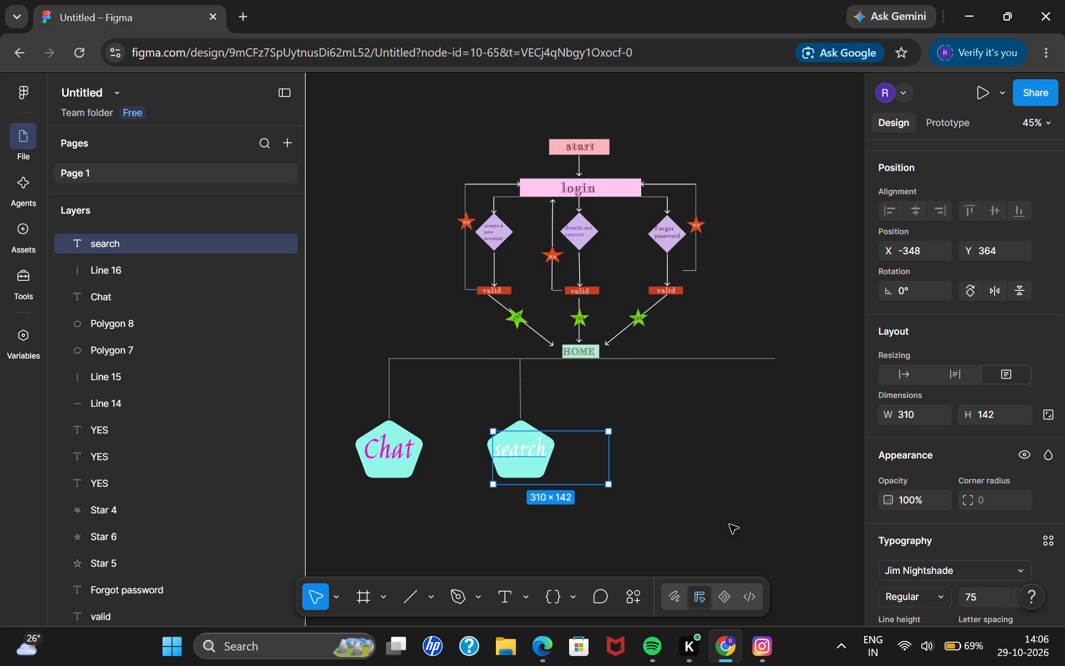
# Set the Chat text's font size to 85.
pyautogui.click(408, 448)
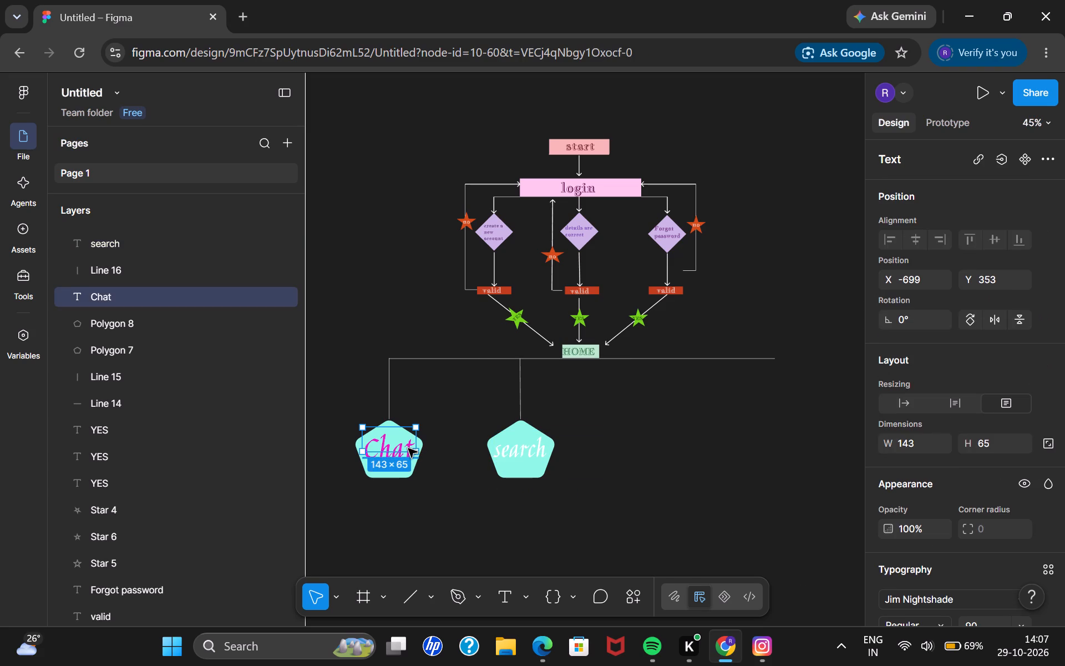
pyautogui.scroll(-1, 998, 505)
pyautogui.click(985, 548)
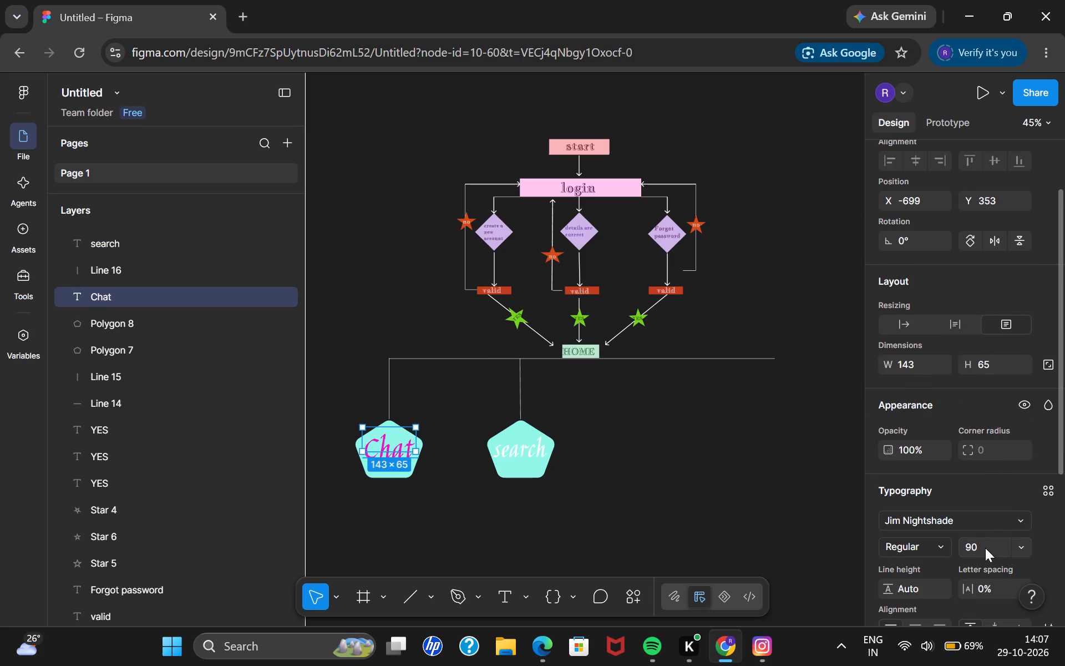
pyautogui.press('BackSpace')
pyautogui.write('85')
pyautogui.press('Return')
pyautogui.click(713, 565)
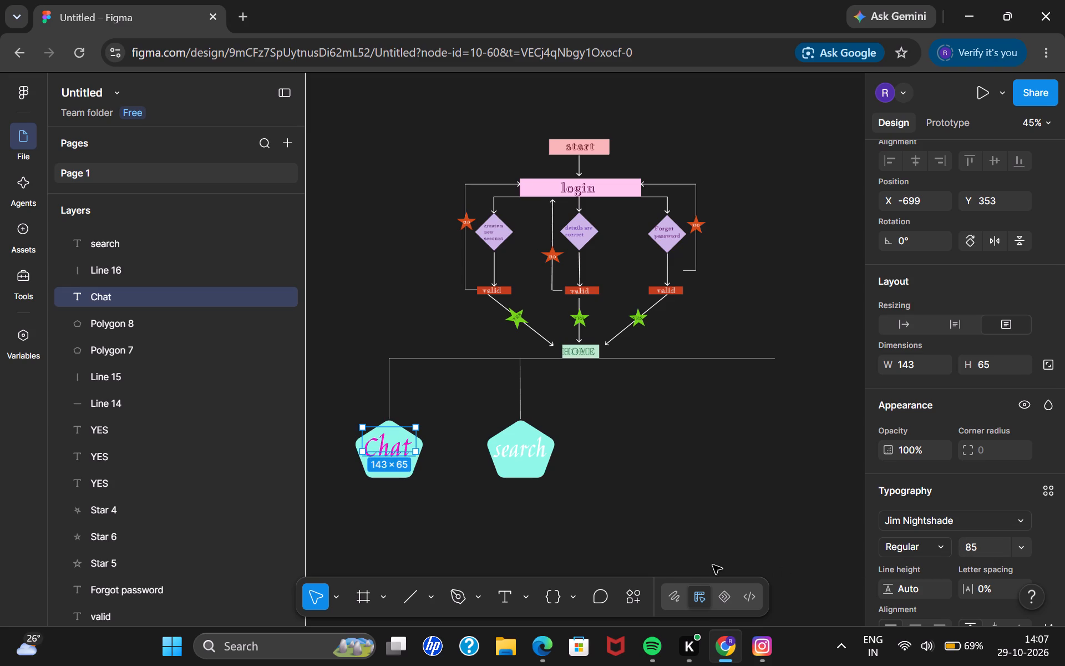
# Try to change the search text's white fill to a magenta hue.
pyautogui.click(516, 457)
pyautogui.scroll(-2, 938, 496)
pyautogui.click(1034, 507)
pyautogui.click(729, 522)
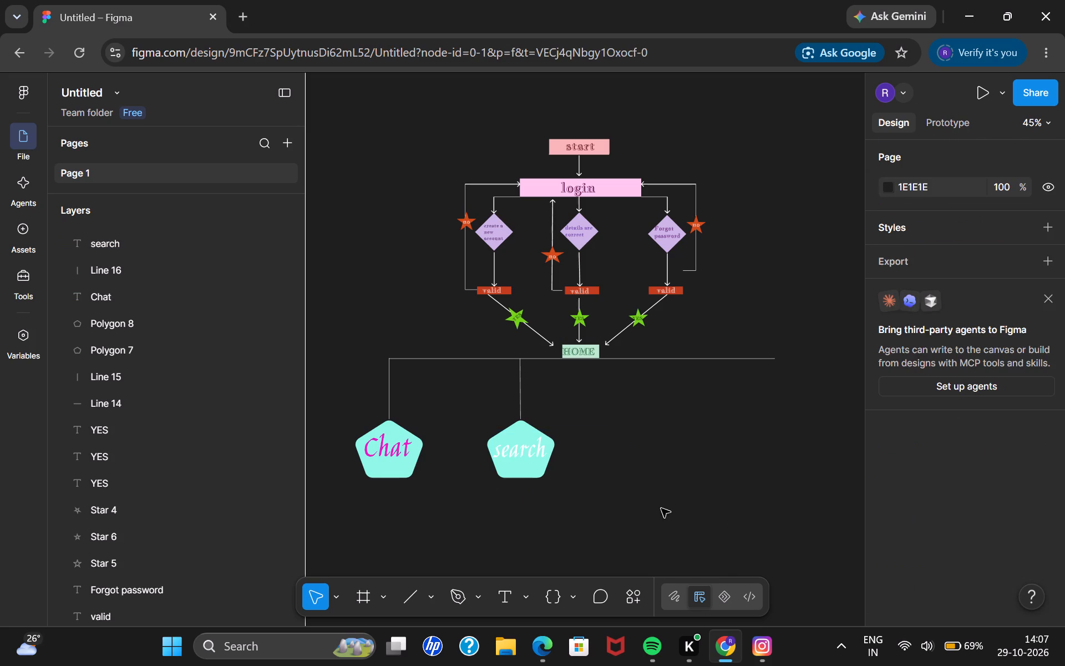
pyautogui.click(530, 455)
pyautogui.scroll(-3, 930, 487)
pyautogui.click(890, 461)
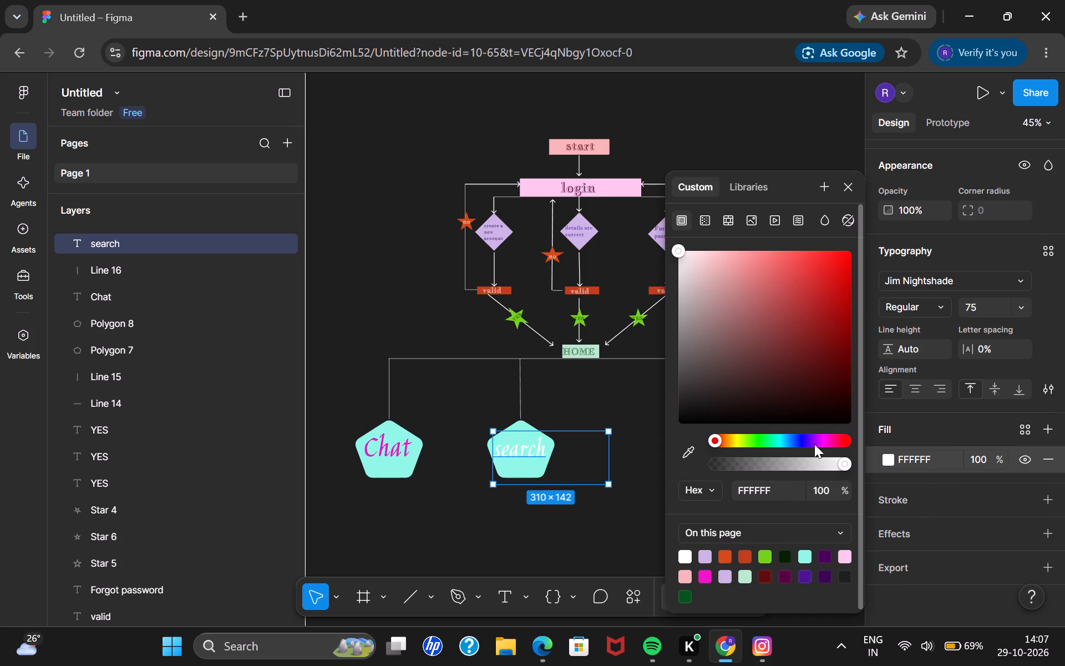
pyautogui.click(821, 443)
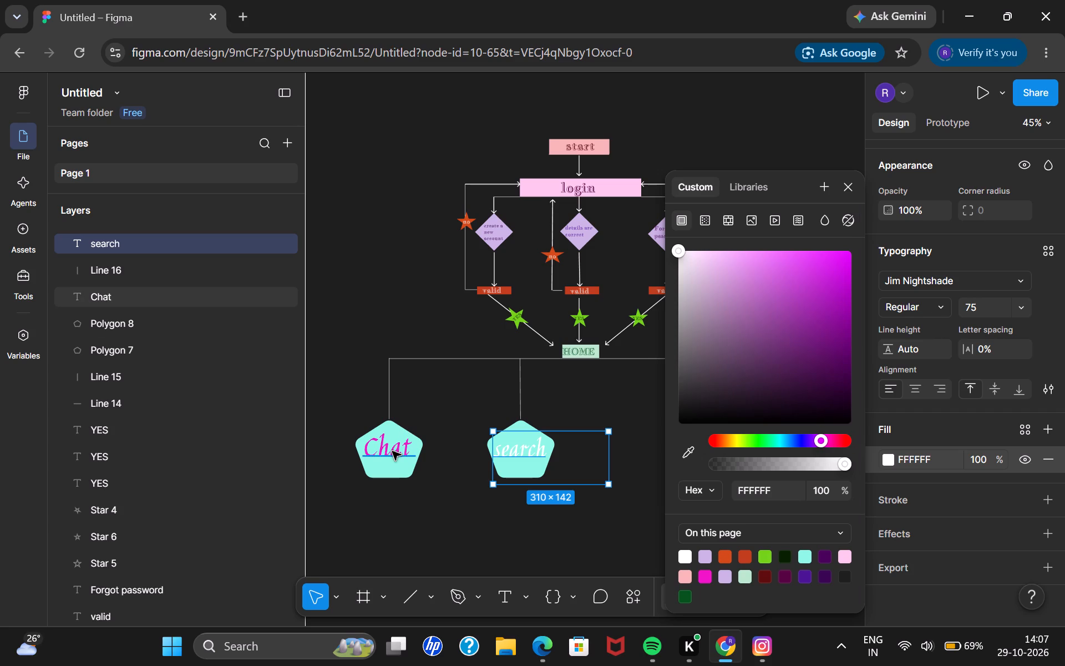
# Change the Chat text's fill colour to near-black 090101.
pyautogui.click(392, 452)
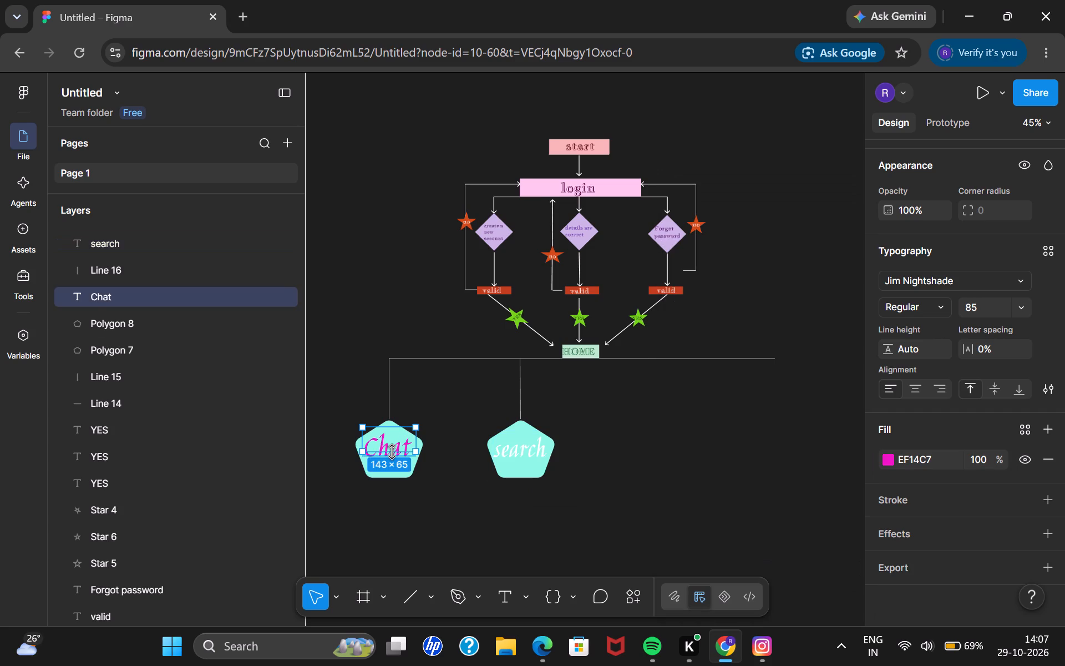
pyautogui.click(885, 458)
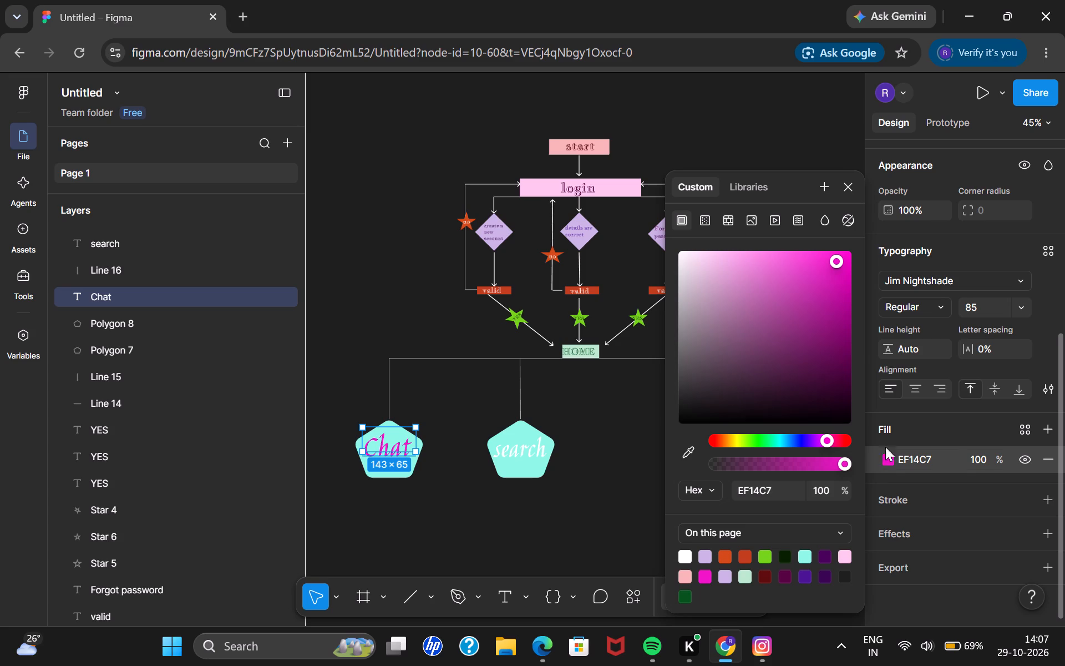
pyautogui.click(816, 439)
pyautogui.click(839, 274)
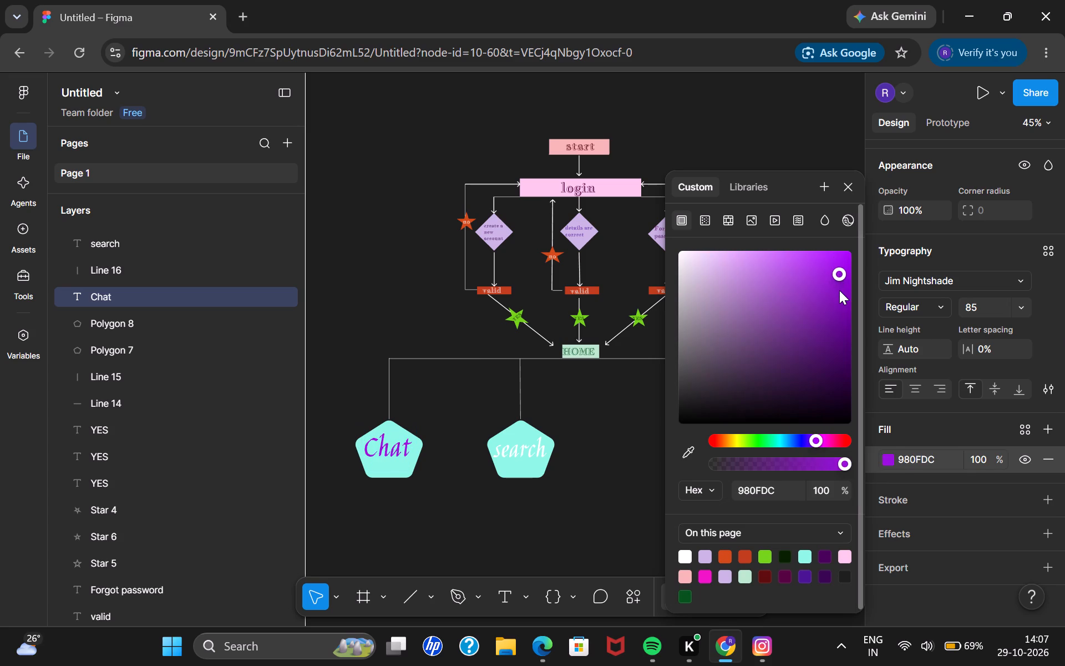
pyautogui.click(839, 292)
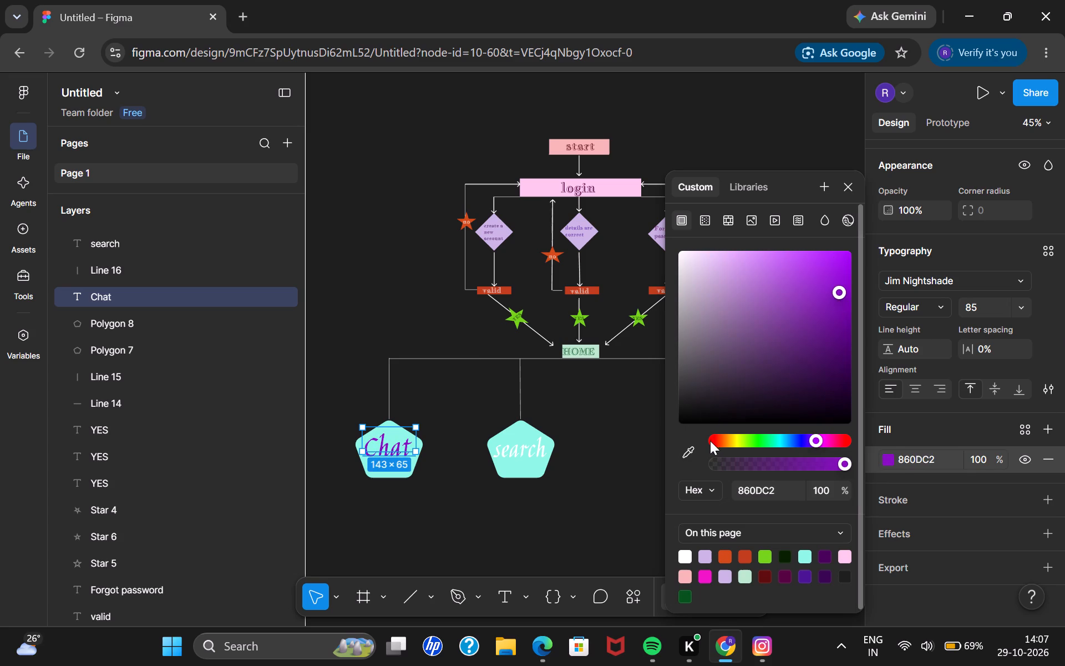
pyautogui.moveTo(819, 435); pyautogui.dragTo(929, 417)
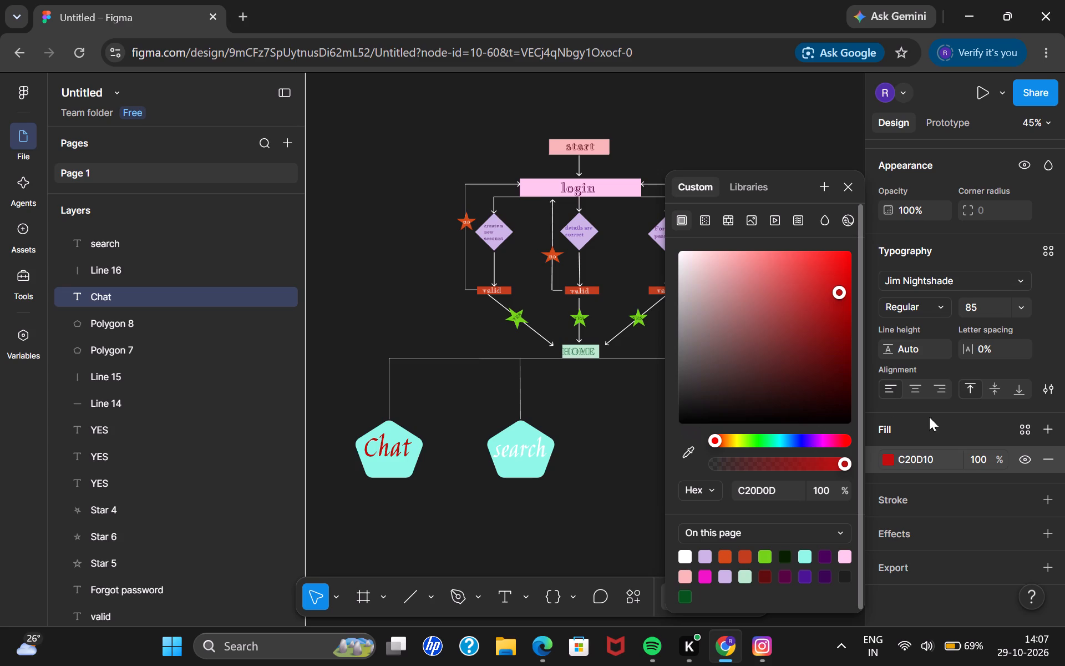
pyautogui.moveTo(929, 417); pyautogui.dragTo(944, 418)
pyautogui.click(839, 417)
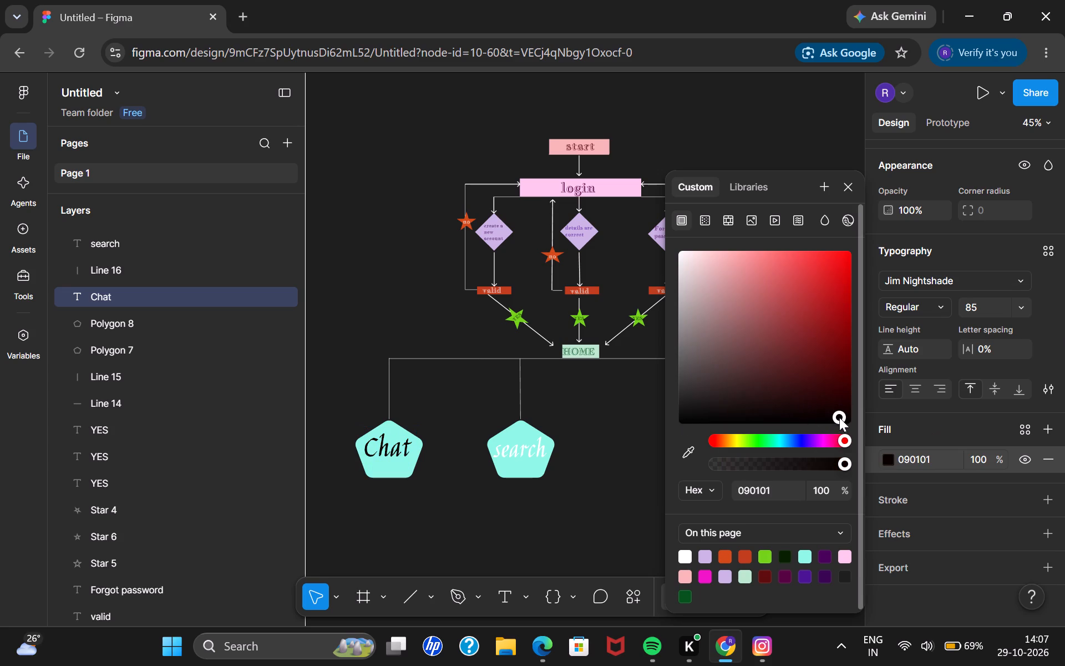
pyautogui.click(472, 544)
# Move the Chat text slightly down within its pentagon, to about Y 358.
pyautogui.click(395, 446)
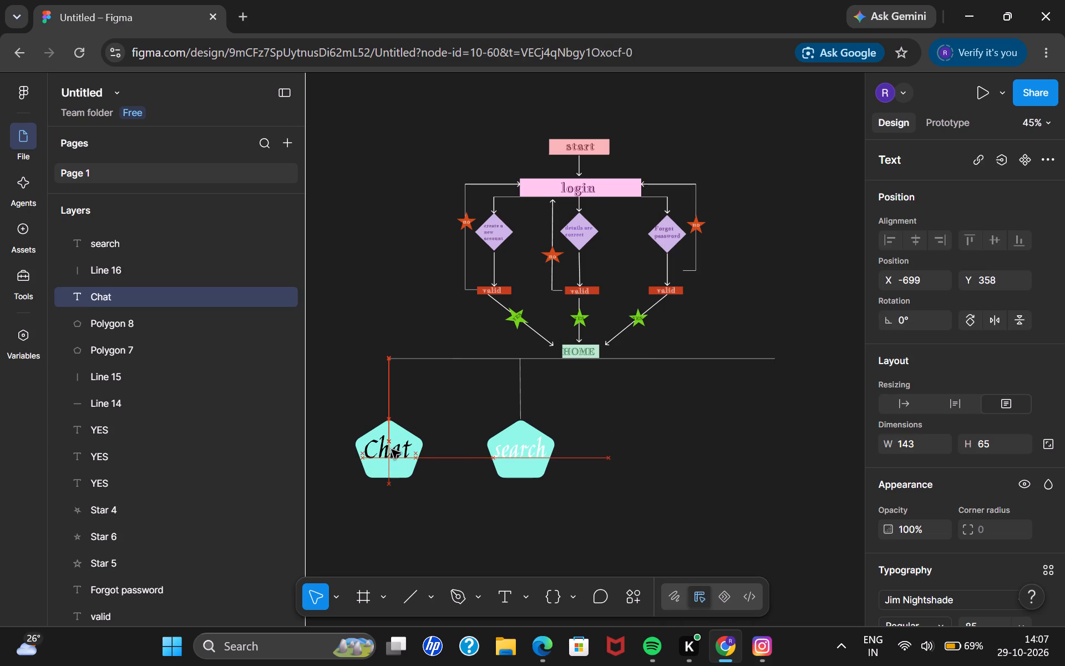
pyautogui.click(465, 515)
# Change the search text's fill colour to near-black, like the Chat label.
pyautogui.click(513, 451)
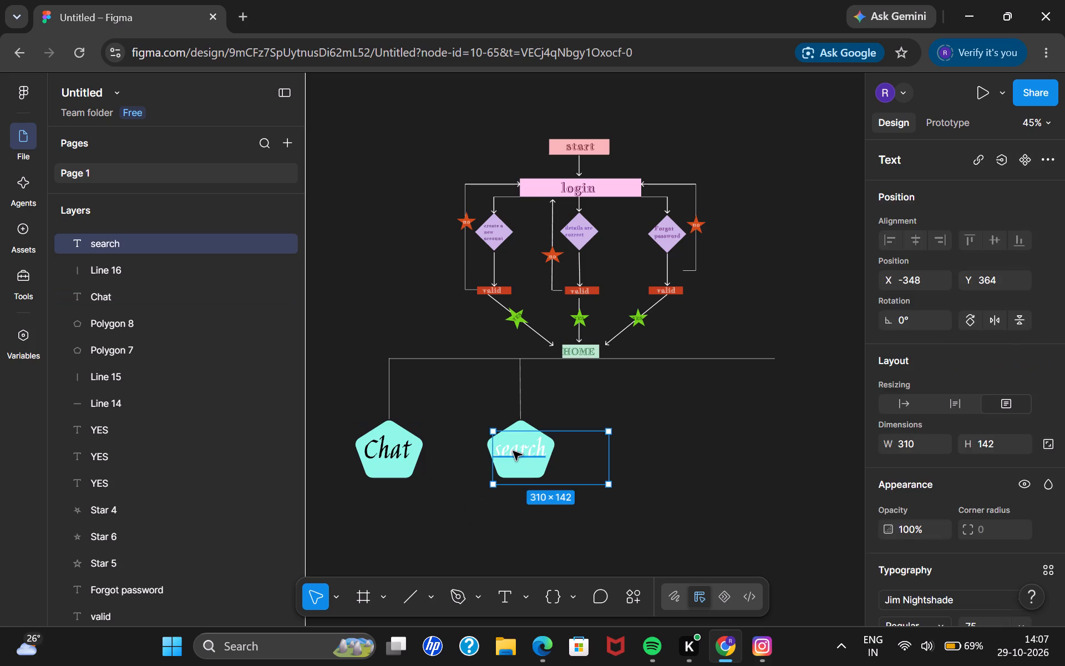
pyautogui.scroll(-3, 950, 470)
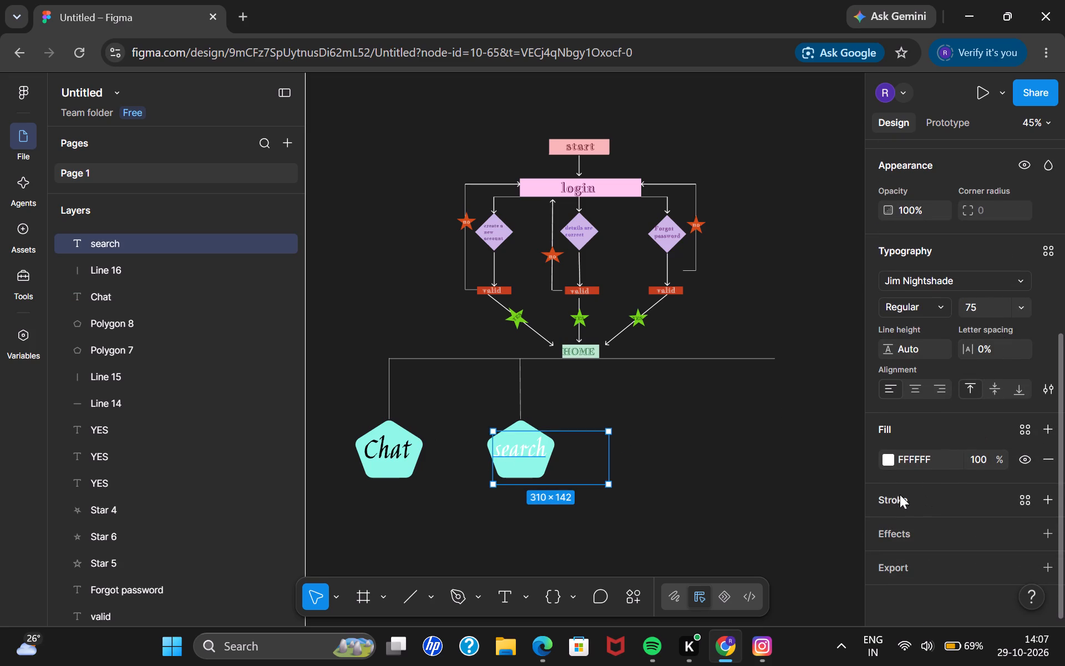
pyautogui.click(889, 462)
pyautogui.click(840, 416)
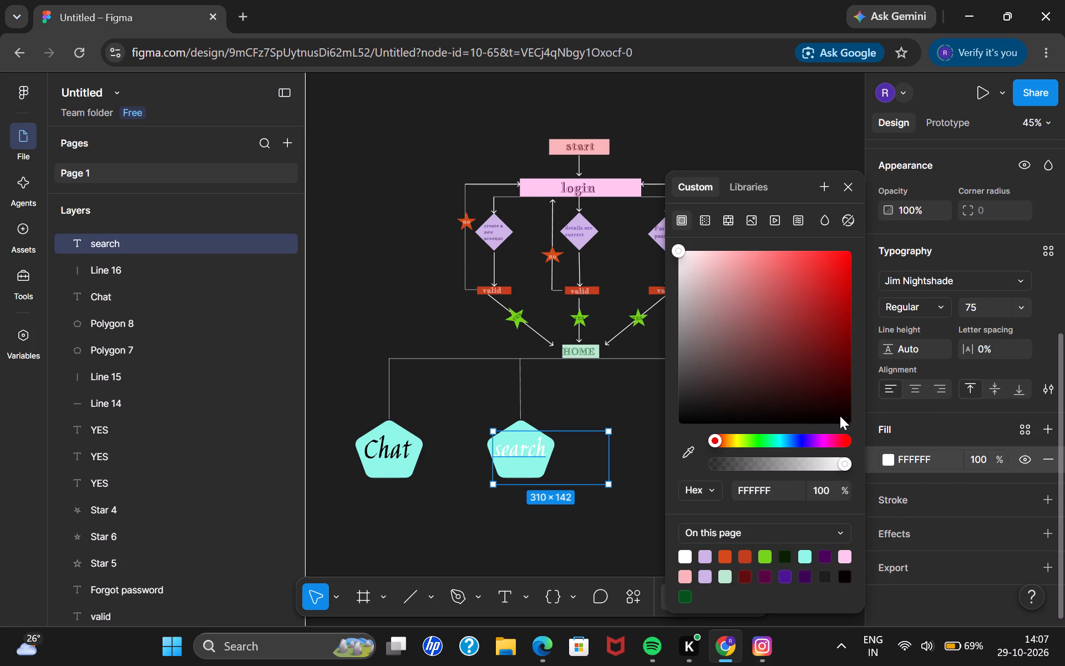
pyautogui.click(626, 517)
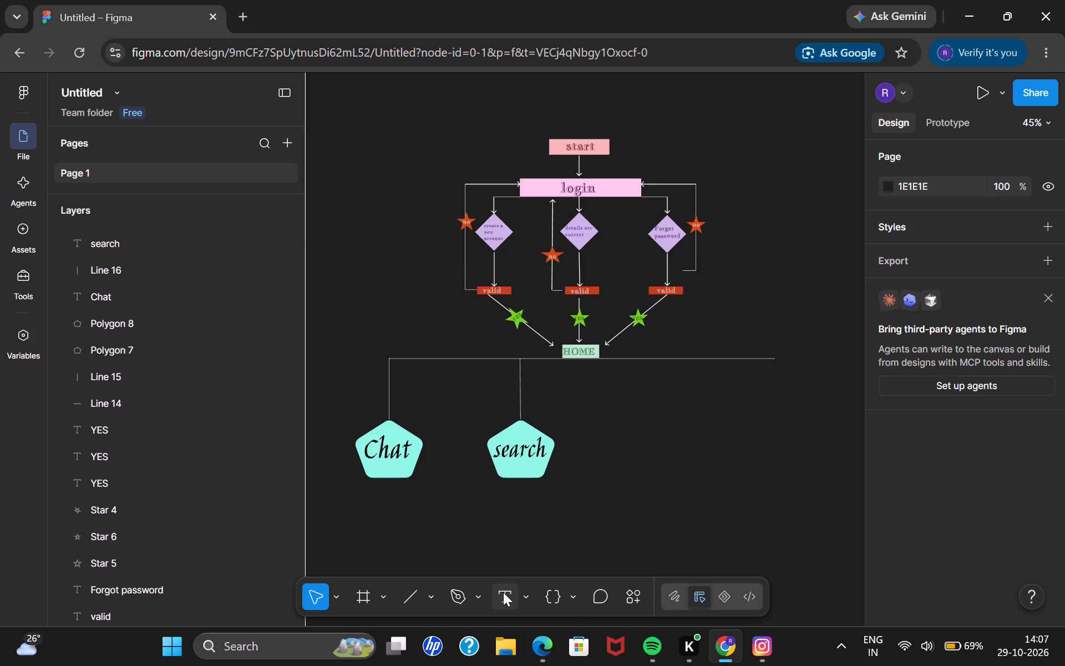
# Duplicate the search branch's vertical line and hang the copy from the horizontal line near HOME, at about X -57, Y 169.
pyautogui.click(516, 403)
pyautogui.hotkey('ctrl', 'c')
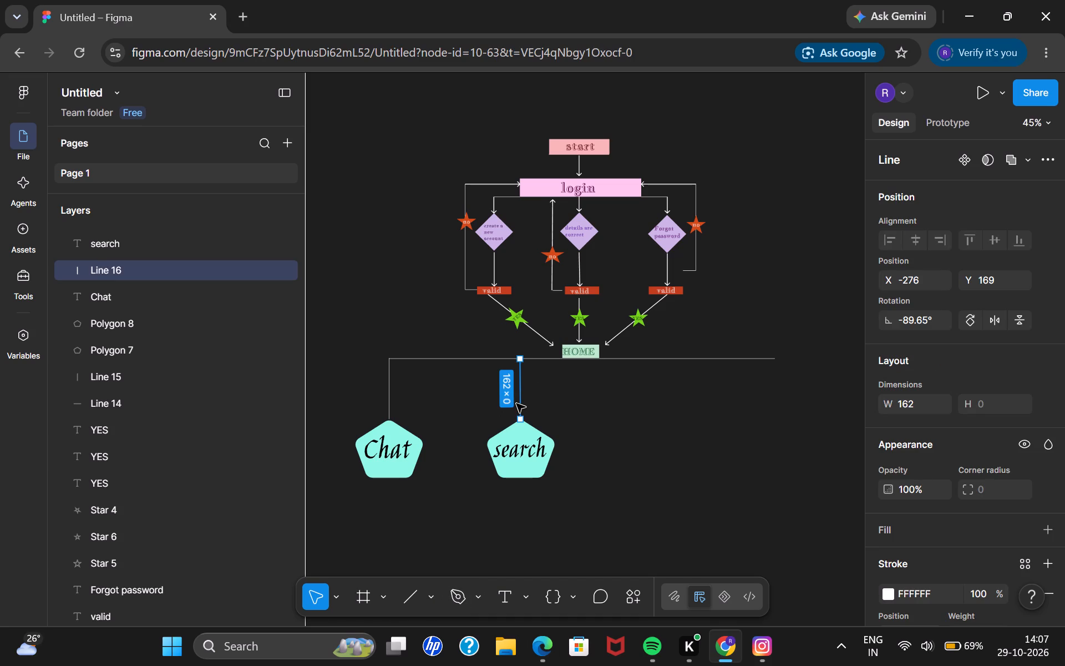
pyautogui.hotkey('ctrl', 'v')
pyautogui.moveTo(520, 402); pyautogui.dragTo(585, 408)
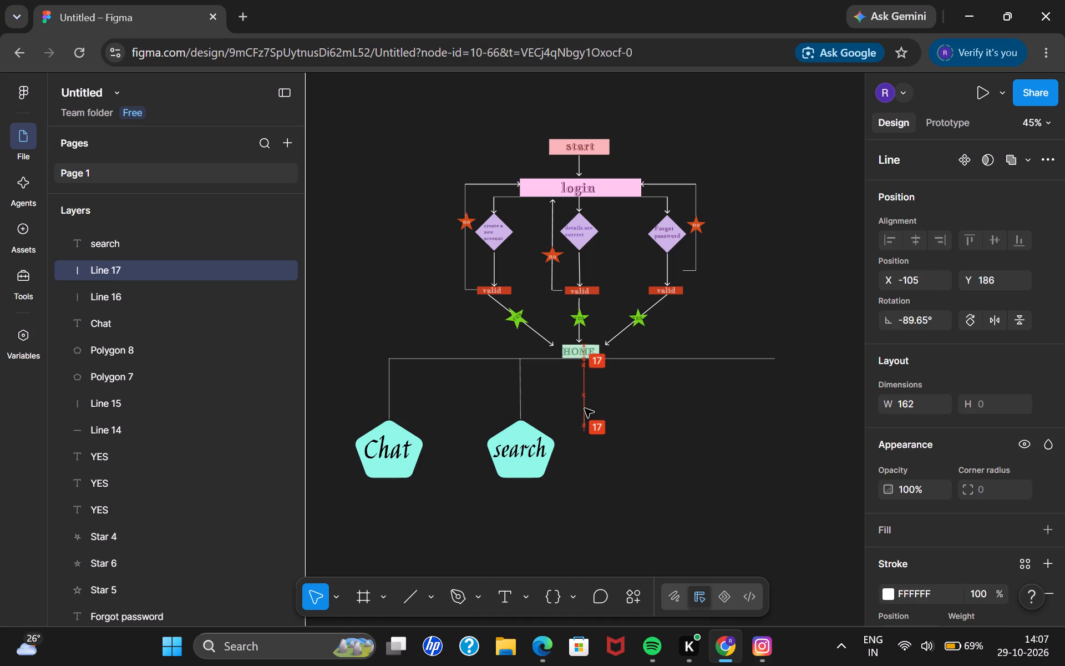
pyautogui.moveTo(585, 408); pyautogui.dragTo(585, 407)
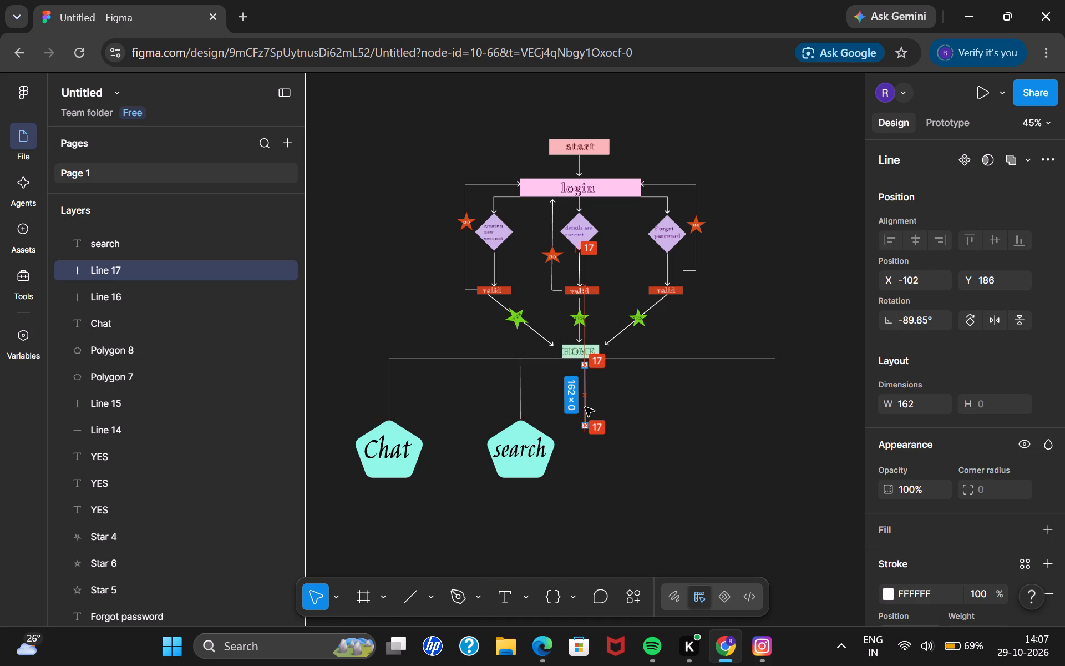
pyautogui.moveTo(585, 407); pyautogui.dragTo(585, 407)
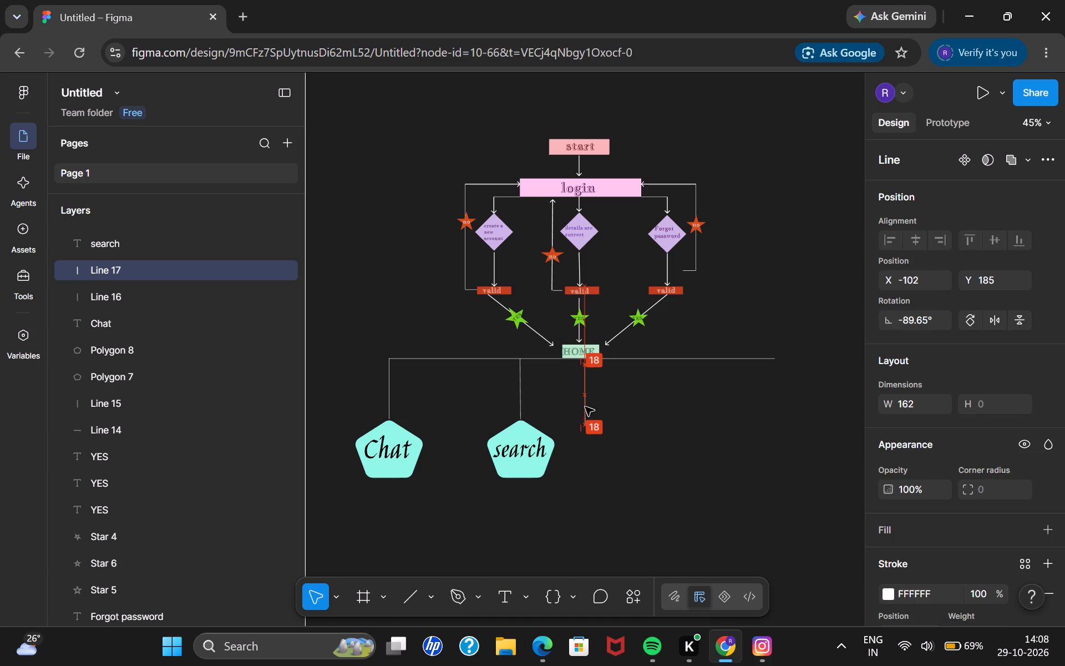
pyautogui.moveTo(585, 407); pyautogui.dragTo(589, 413)
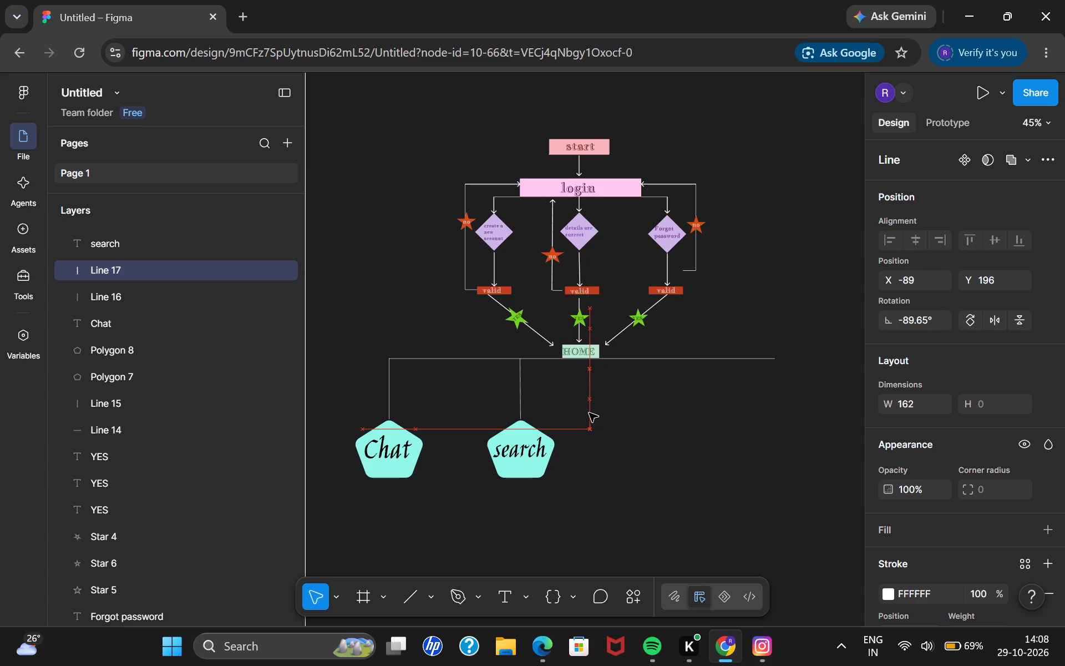
pyautogui.moveTo(589, 413); pyautogui.dragTo(588, 413)
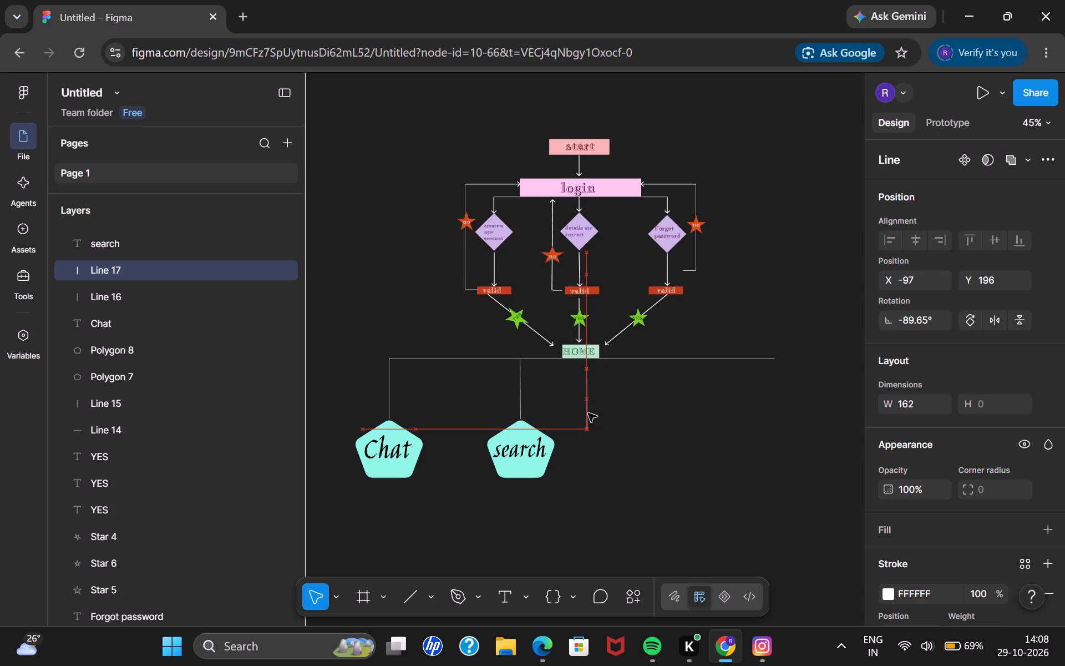
pyautogui.moveTo(588, 413); pyautogui.dragTo(587, 413)
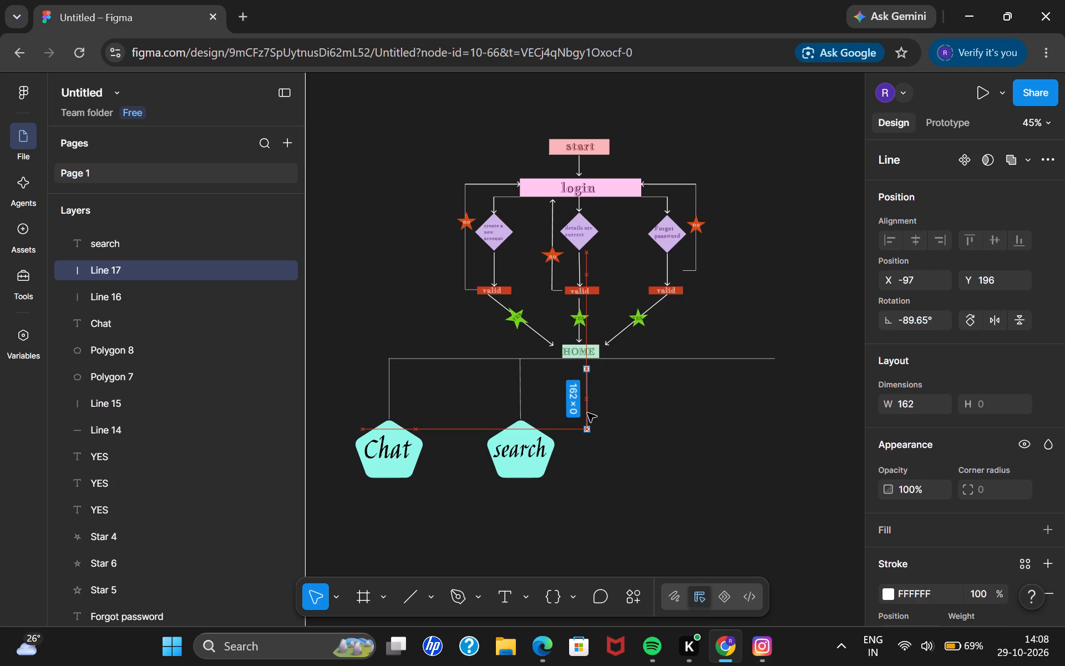
pyautogui.moveTo(587, 413); pyautogui.dragTo(586, 413)
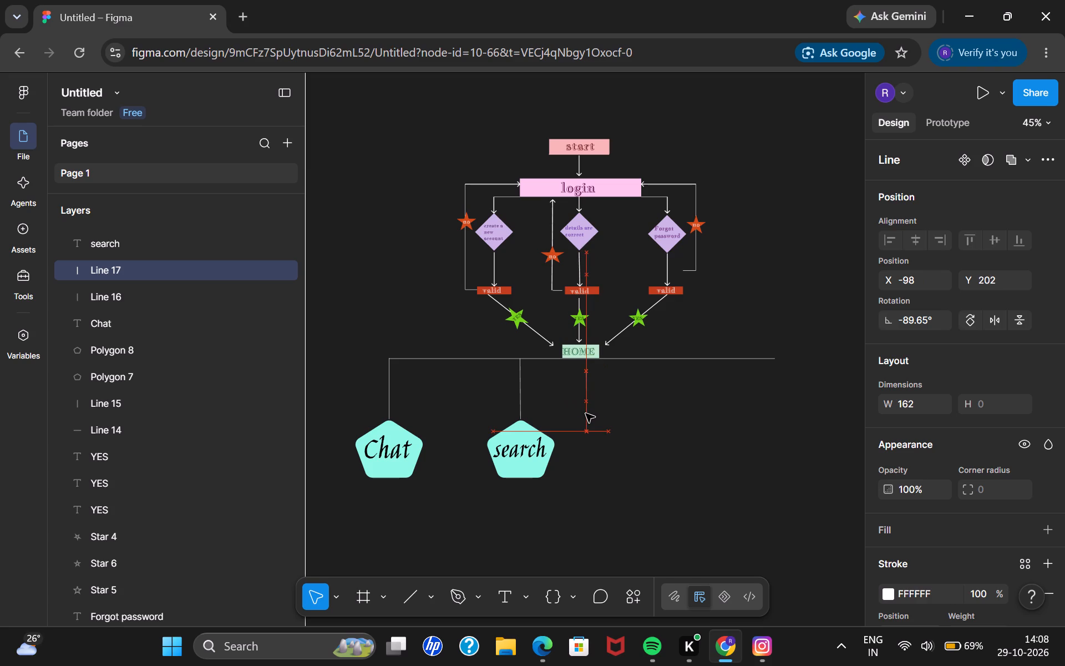
pyautogui.moveTo(586, 413); pyautogui.dragTo(585, 412)
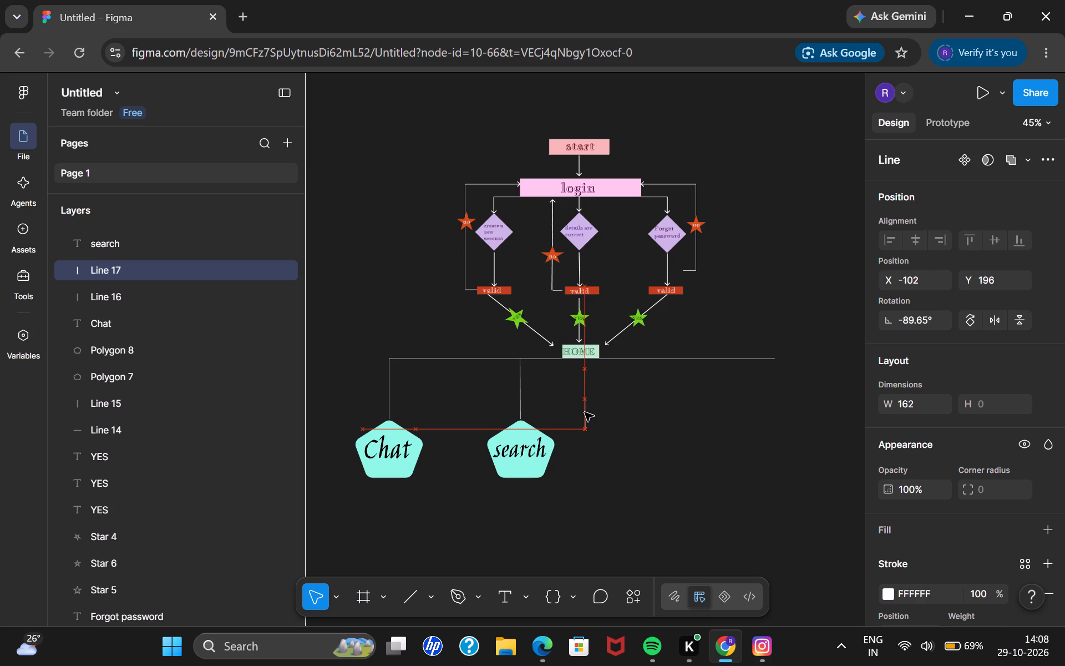
pyautogui.moveTo(585, 412); pyautogui.dragTo(584, 417)
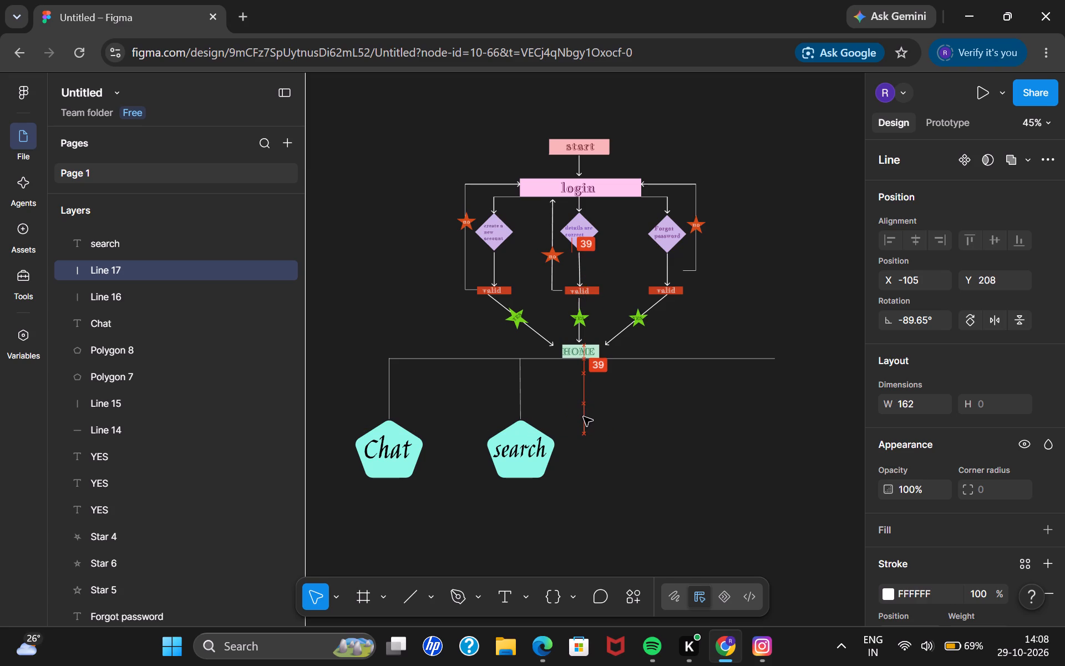
pyautogui.moveTo(584, 417); pyautogui.dragTo(580, 417)
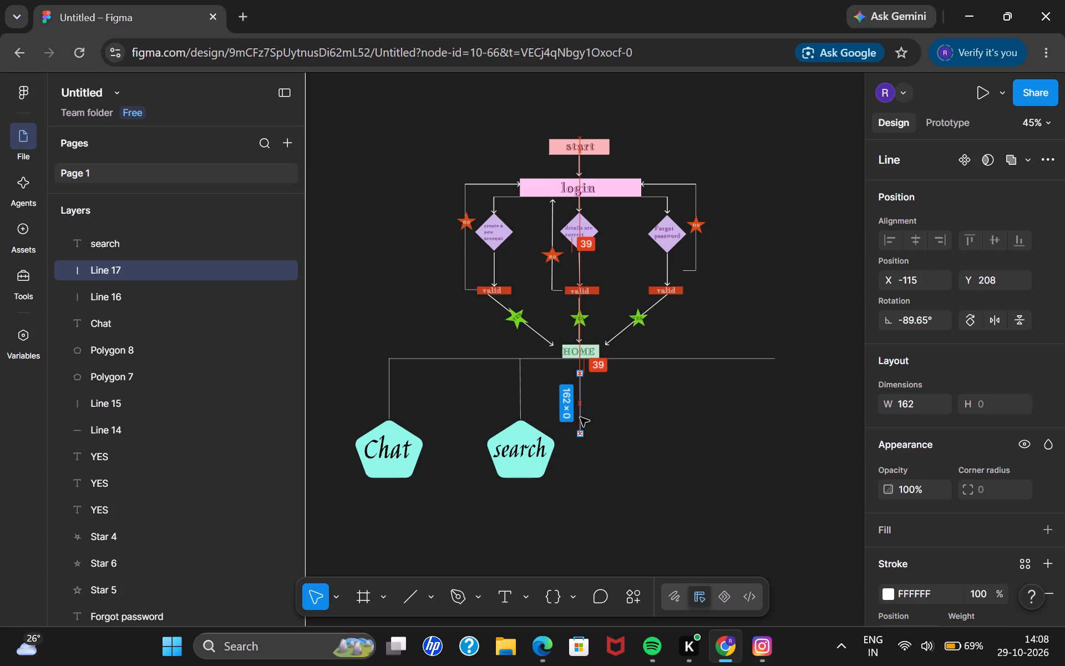
pyautogui.moveTo(580, 417); pyautogui.dragTo(580, 418)
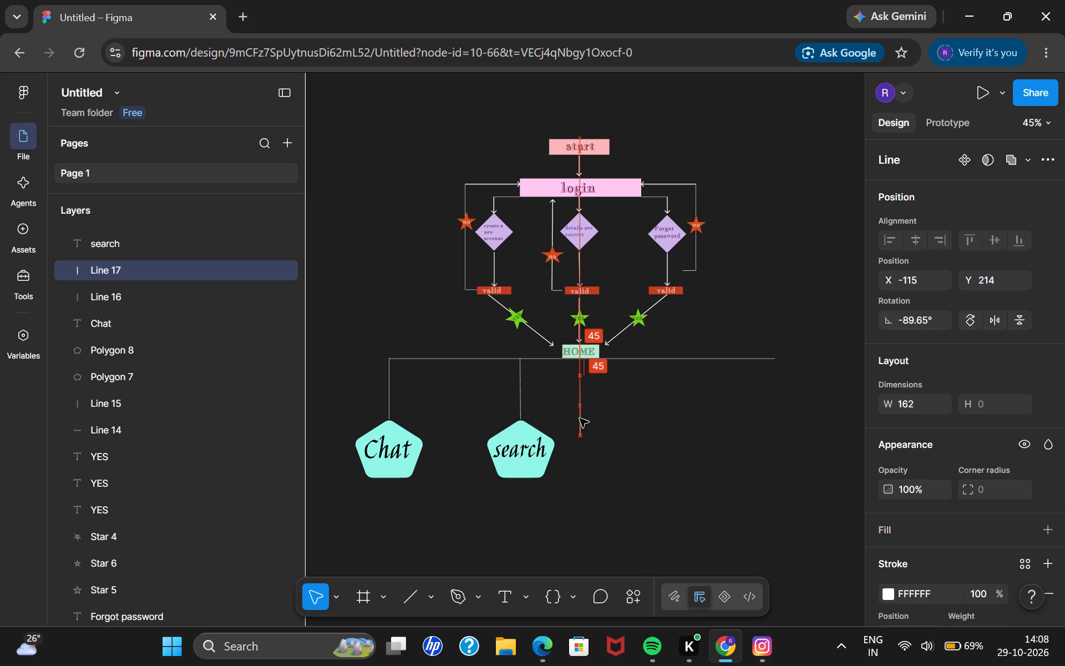
pyautogui.moveTo(580, 418); pyautogui.dragTo(579, 413)
pyautogui.moveTo(576, 407); pyautogui.dragTo(590, 407)
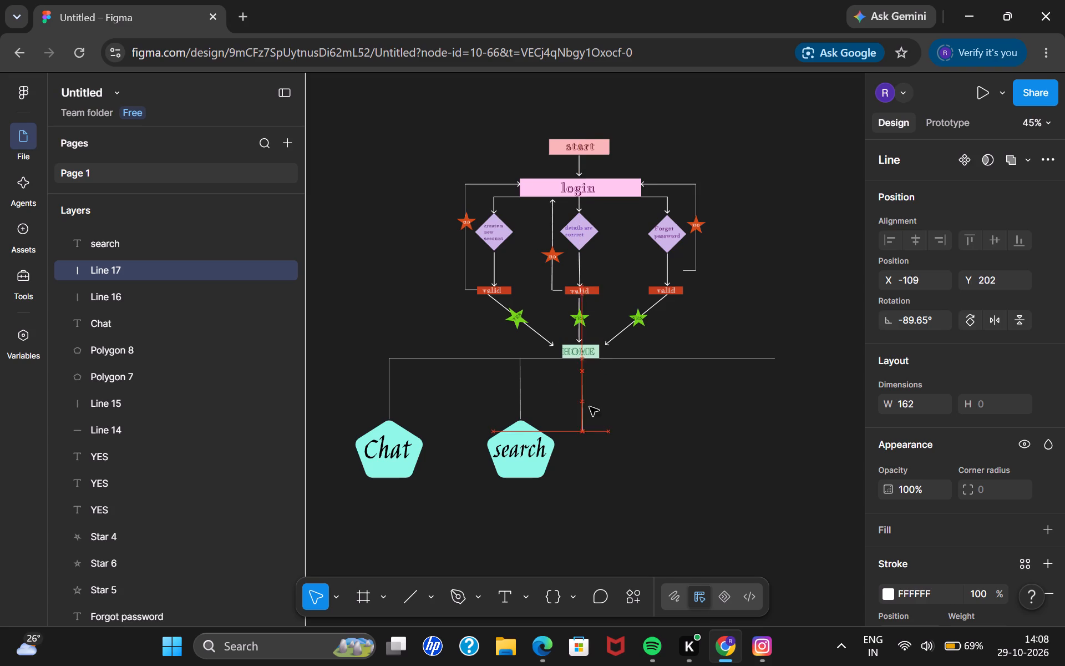
pyautogui.moveTo(590, 407); pyautogui.dragTo(600, 397)
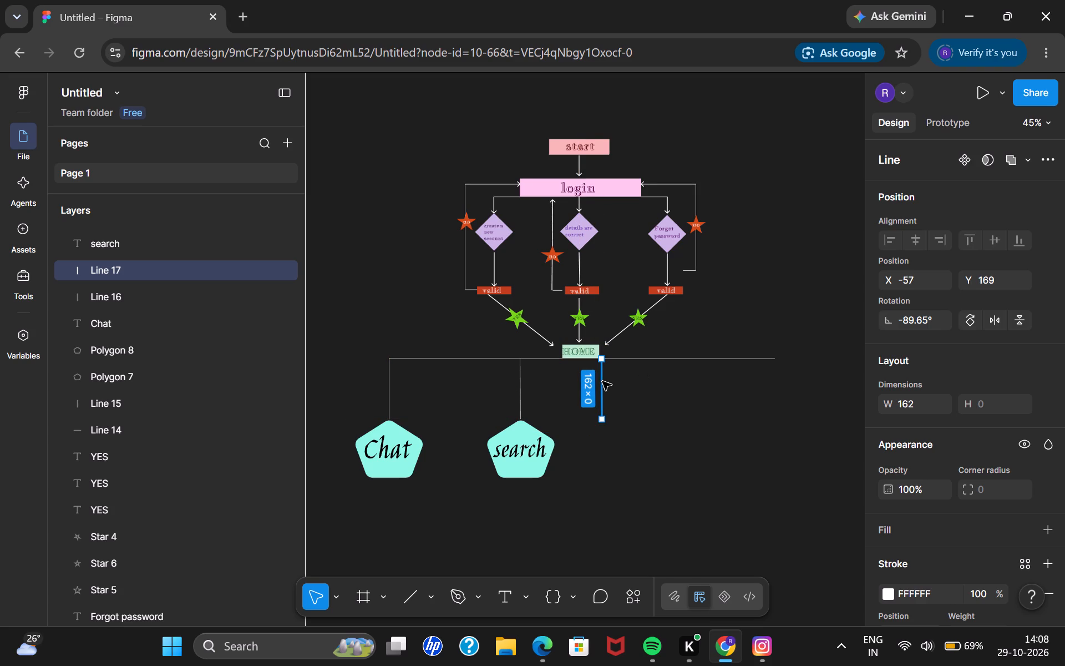
pyautogui.click(600, 385)
# Add two more copies of the vertical line below the horizontal line, one between the third line and the right end, one at that end.
pyautogui.hotkey('ctrl', 'v')
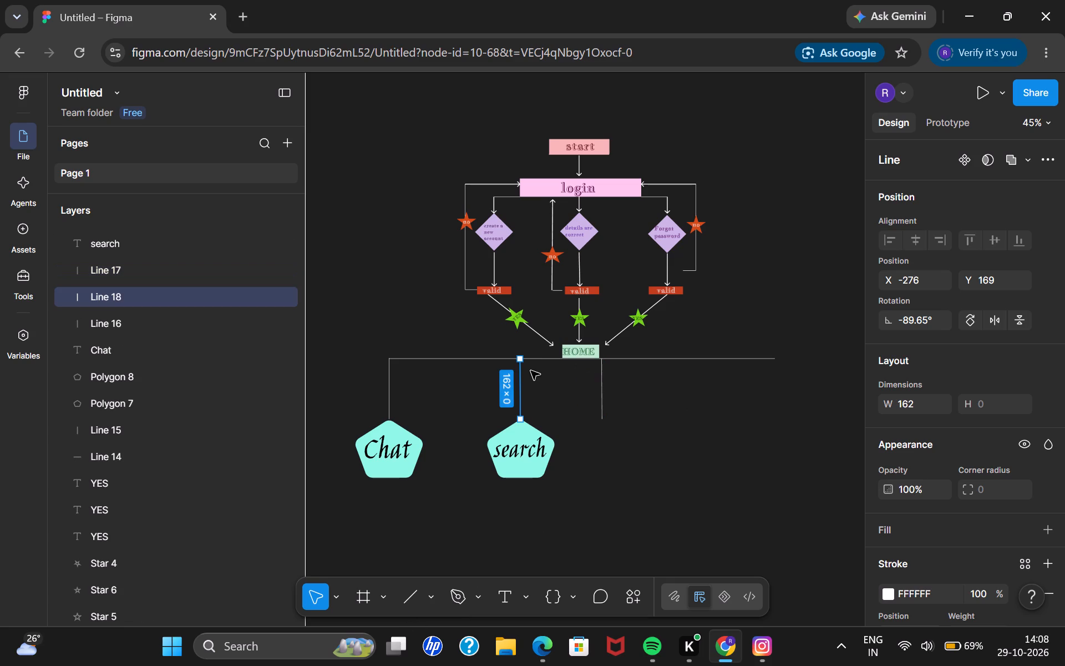
pyautogui.moveTo(520, 382); pyautogui.dragTo(689, 381)
pyautogui.hotkey('ctrl', 'v')
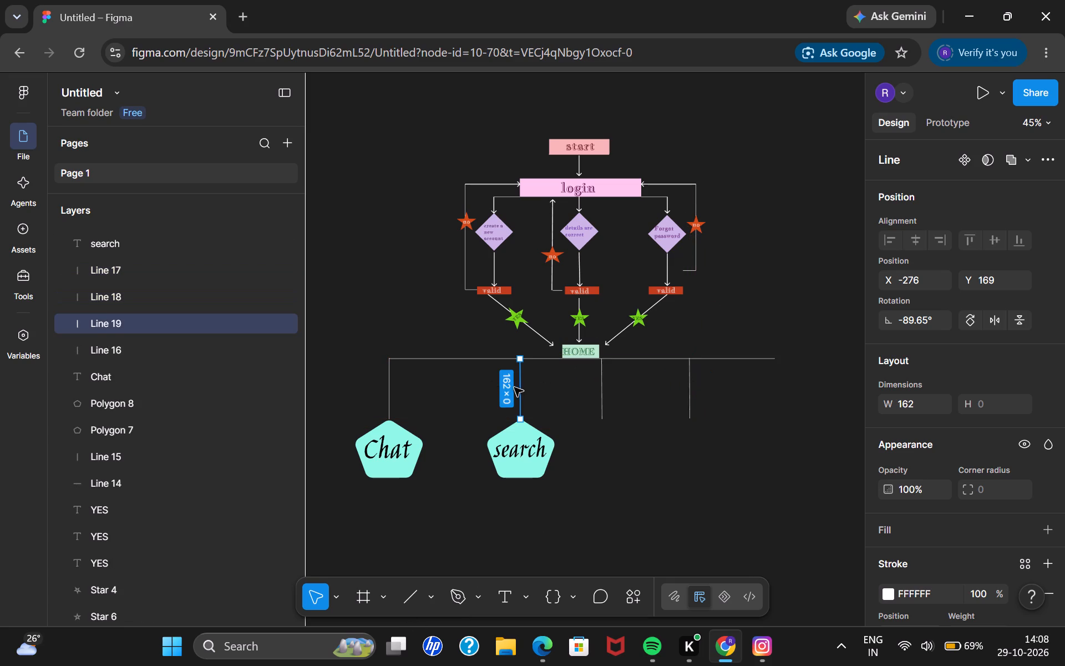
pyautogui.moveTo(520, 390); pyautogui.dragTo(773, 384)
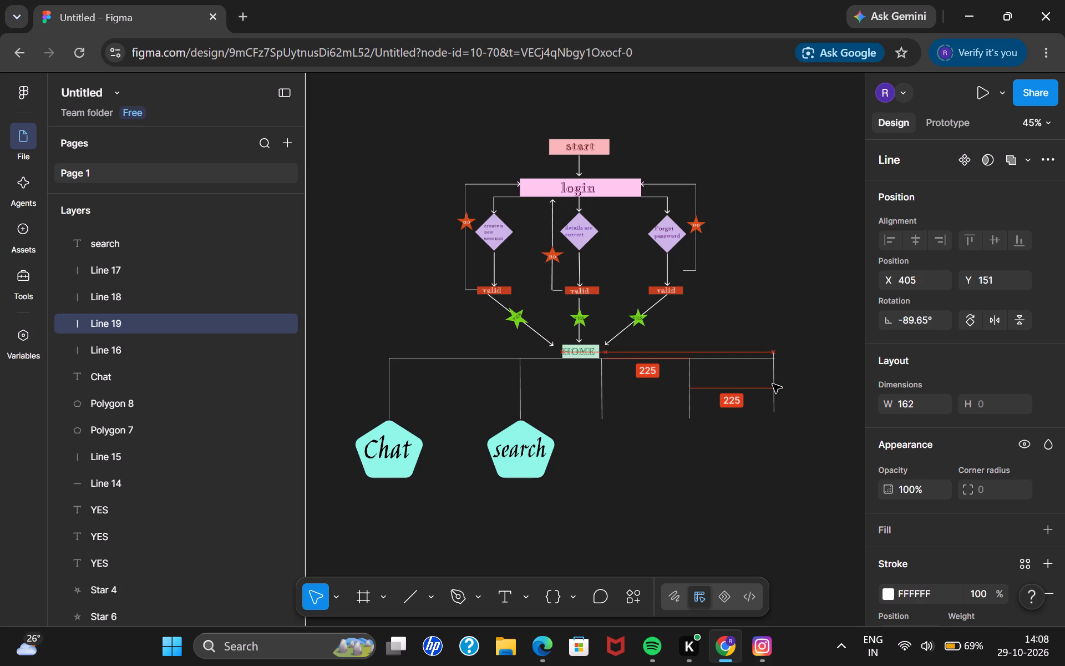
pyautogui.moveTo(773, 384); pyautogui.dragTo(775, 388)
pyautogui.click(681, 490)
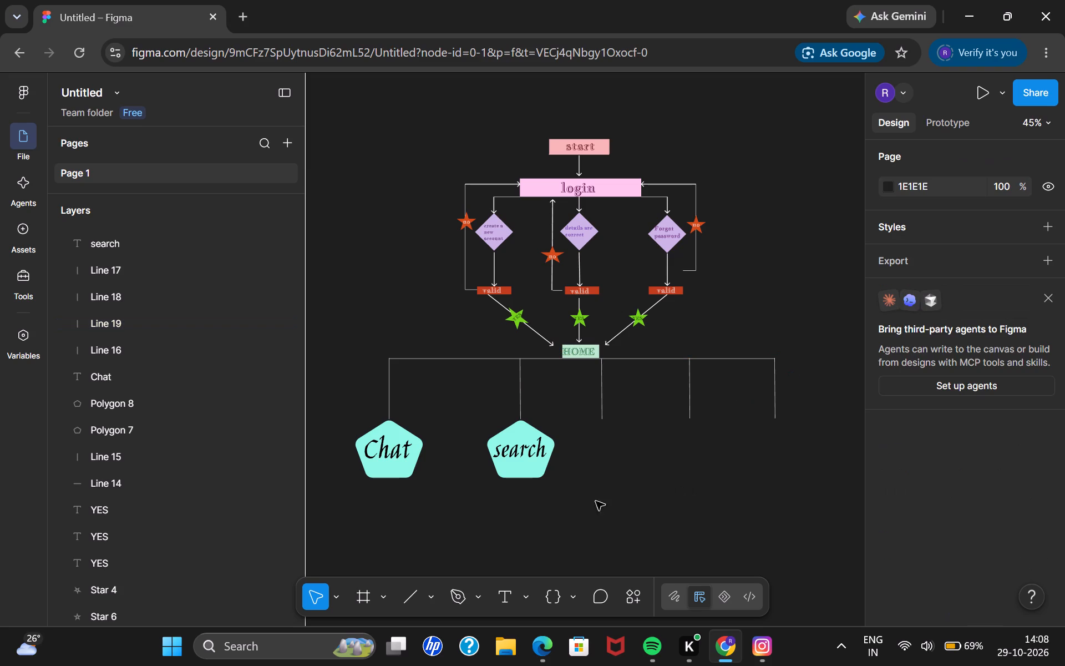
# Place copies of the search pentagon under the third and fourth vertical lines, at about X -156, Y 331 and X 79, Y 336.
pyautogui.click(517, 476)
pyautogui.hotkey('ctrl', 'c')
pyautogui.hotkey('ctrl', 'v')
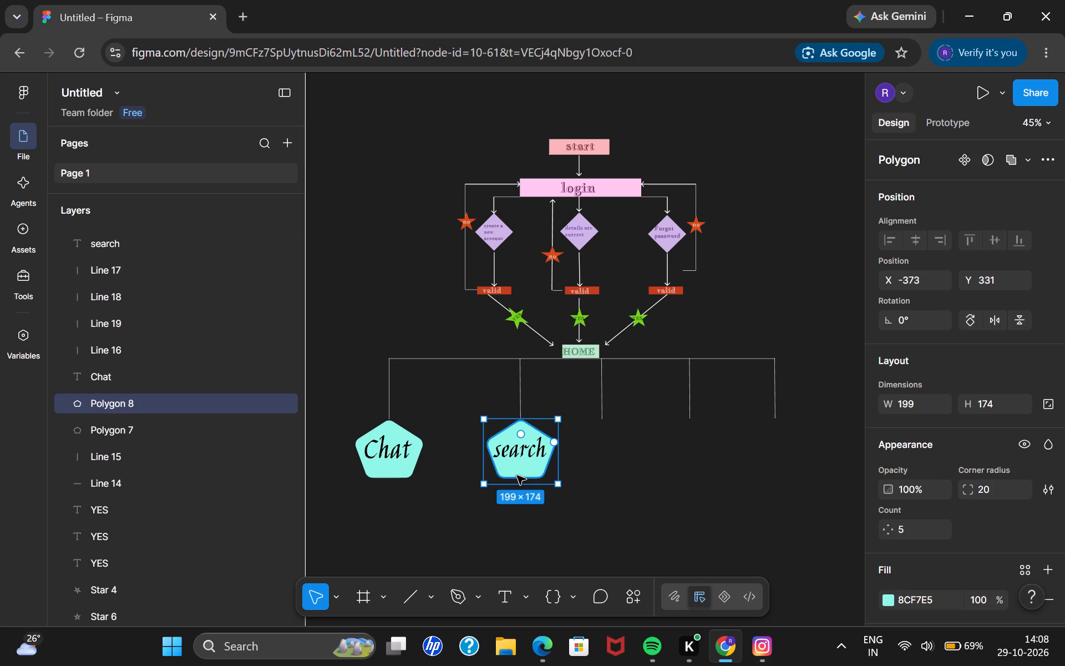
pyautogui.moveTo(517, 476); pyautogui.dragTo(597, 476)
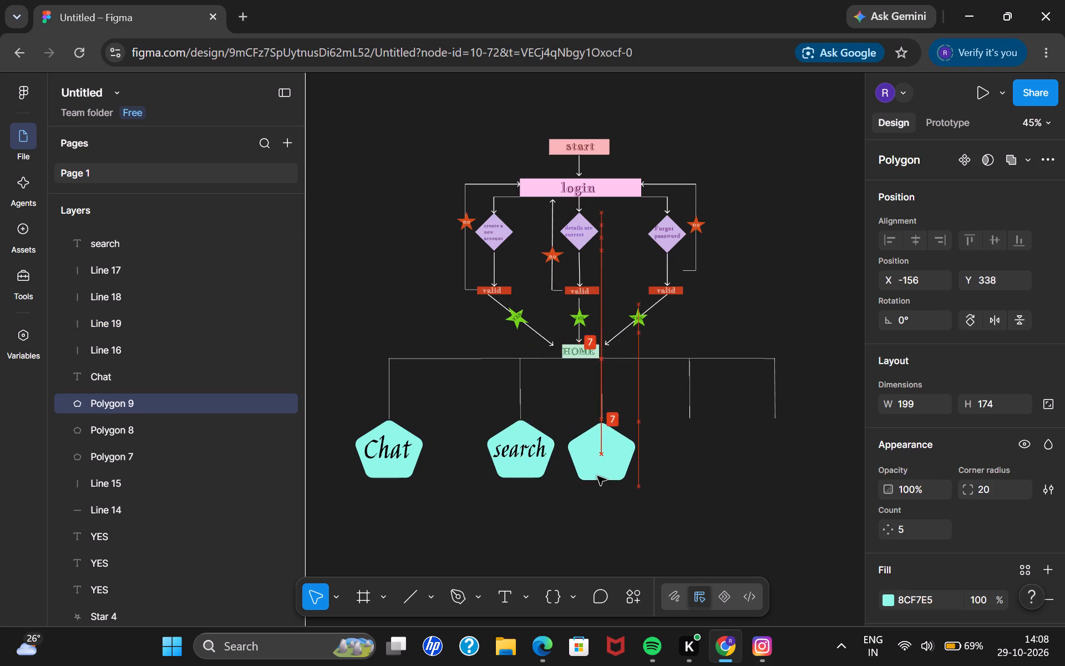
pyautogui.moveTo(597, 476); pyautogui.dragTo(597, 475)
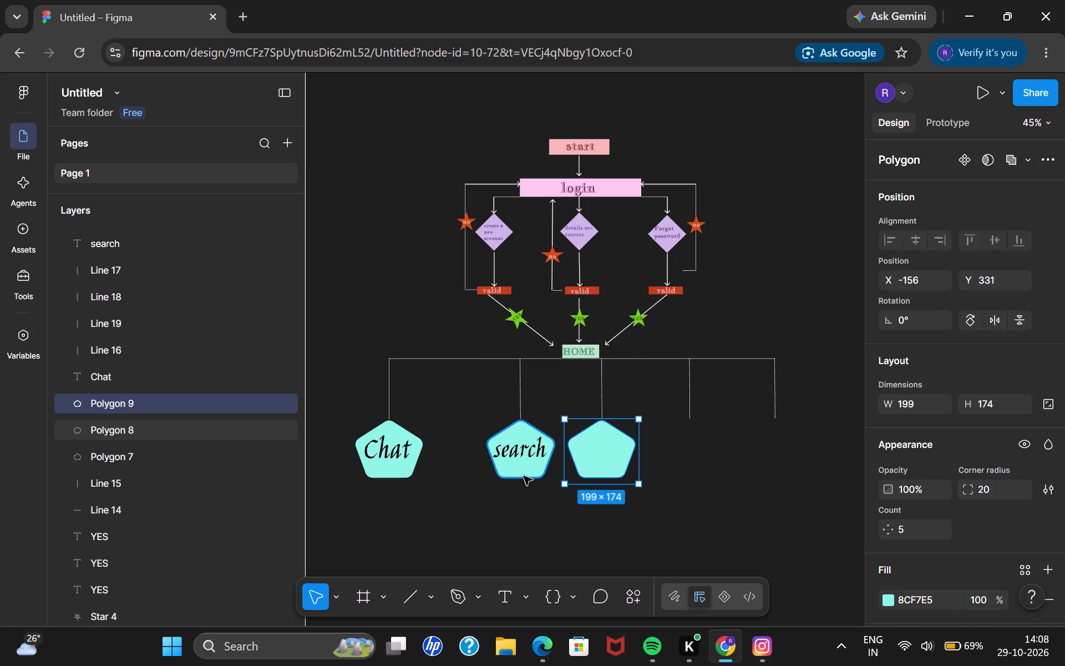
pyautogui.hotkey('ctrl', 'v')
pyautogui.moveTo(506, 470); pyautogui.dragTo(676, 471)
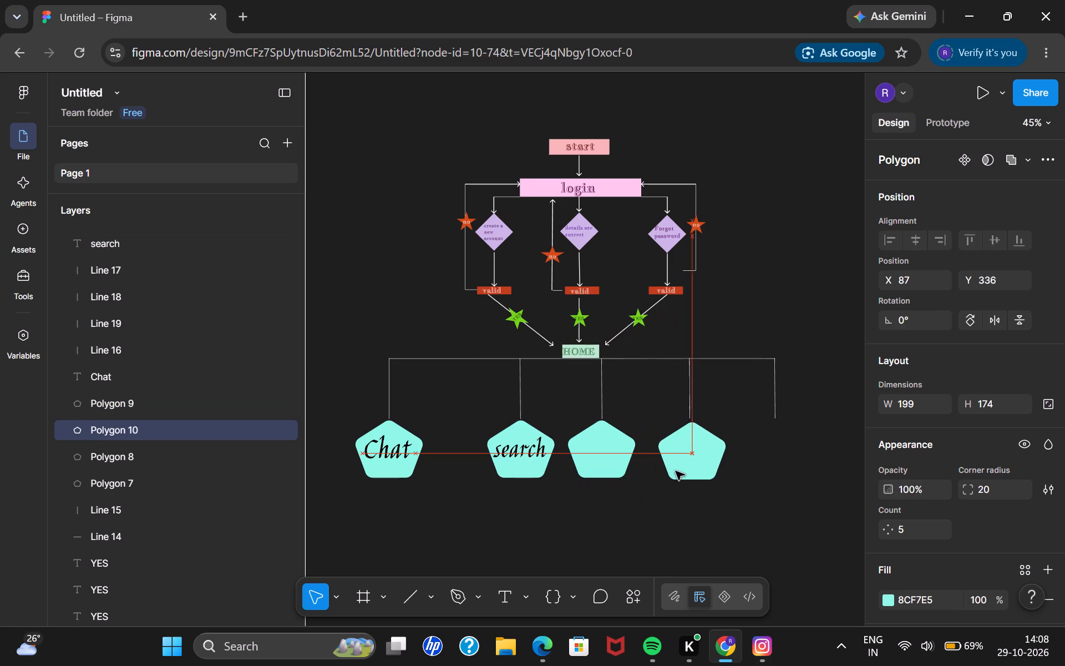
pyautogui.moveTo(676, 471); pyautogui.dragTo(673, 471)
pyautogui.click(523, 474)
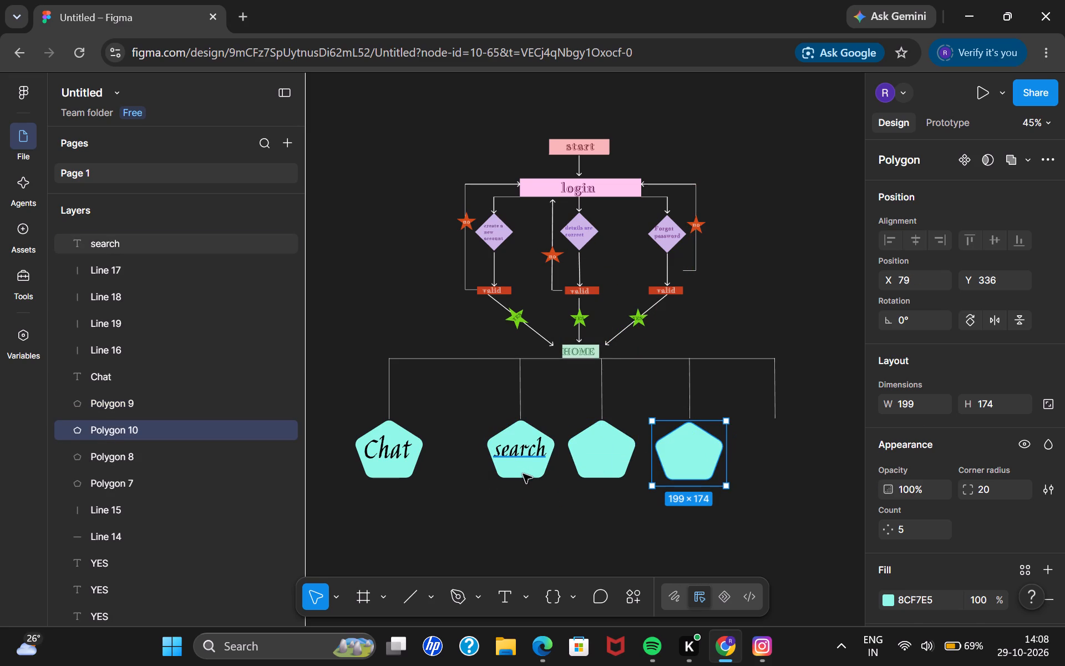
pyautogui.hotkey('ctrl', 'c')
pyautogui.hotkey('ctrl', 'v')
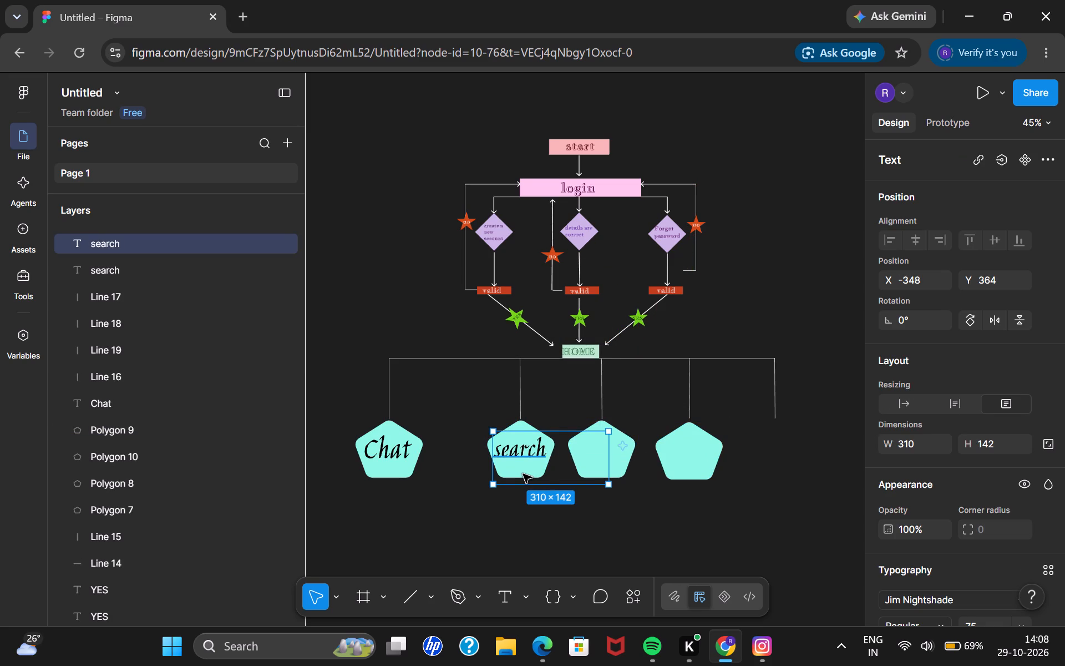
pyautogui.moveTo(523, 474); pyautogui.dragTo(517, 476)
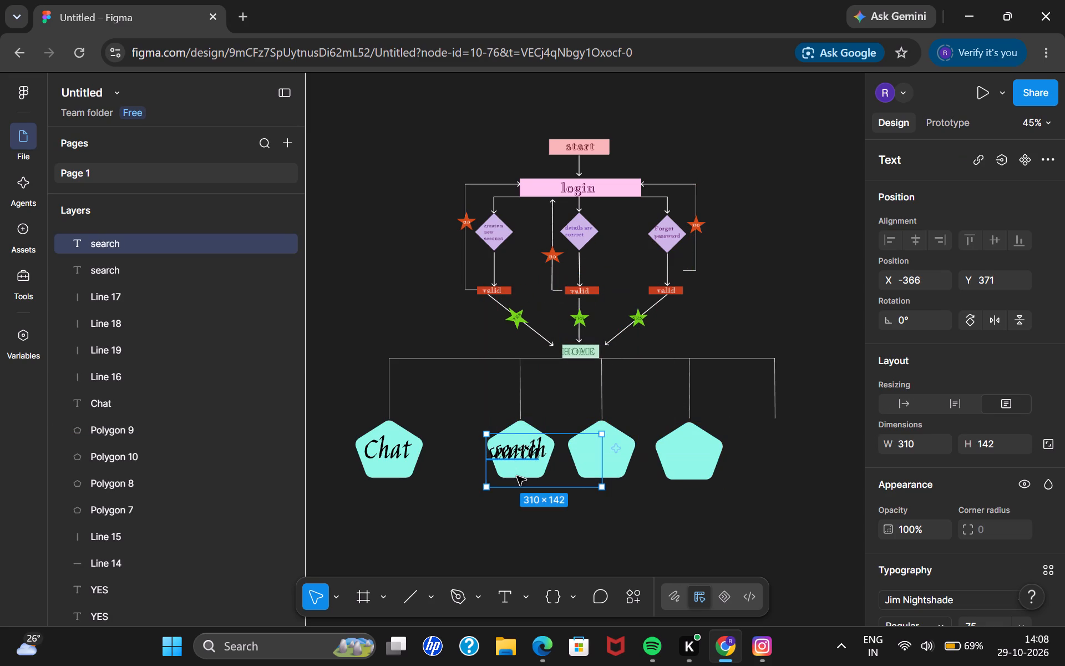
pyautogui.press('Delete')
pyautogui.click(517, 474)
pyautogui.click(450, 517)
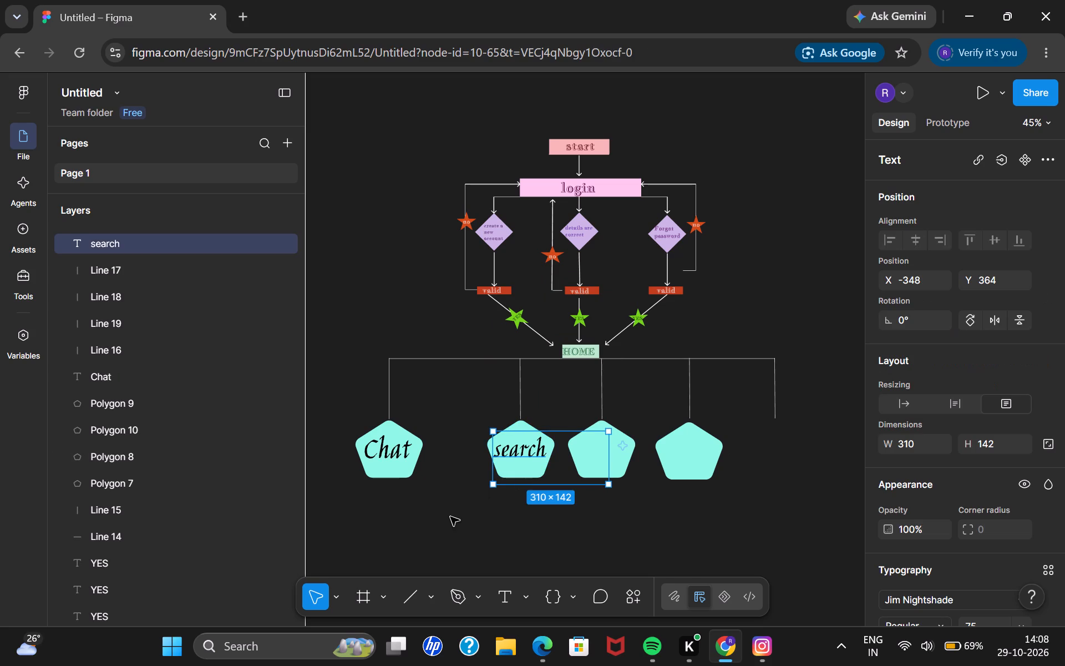
# Shift the search branch line toward Chat, with its pentagon at about X -461, Y 331 and its text at about X -431, Y 364.
pyautogui.moveTo(522, 383); pyautogui.dragTo(484, 384)
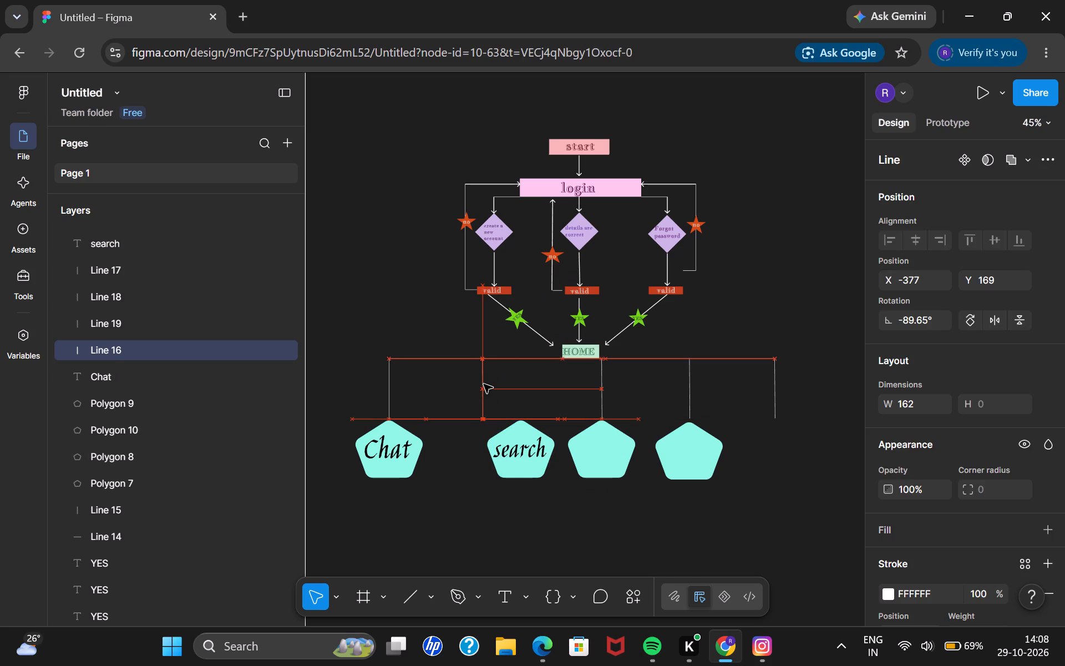
pyautogui.moveTo(484, 384); pyautogui.dragTo(488, 384)
pyautogui.moveTo(525, 477); pyautogui.dragTo(496, 476)
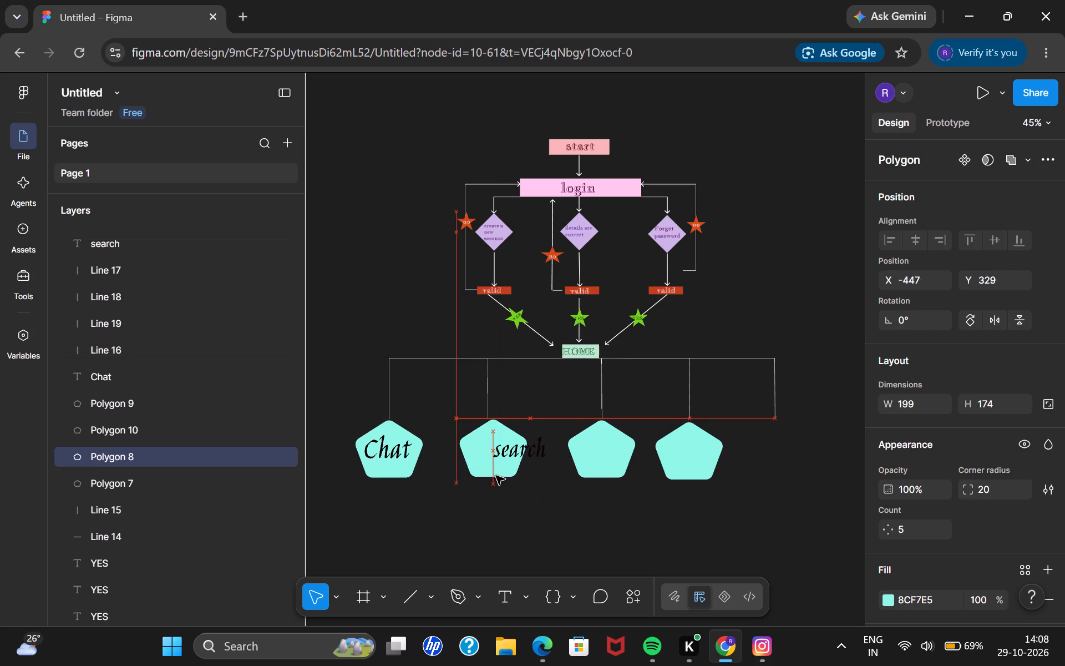
pyautogui.moveTo(496, 476); pyautogui.dragTo(491, 475)
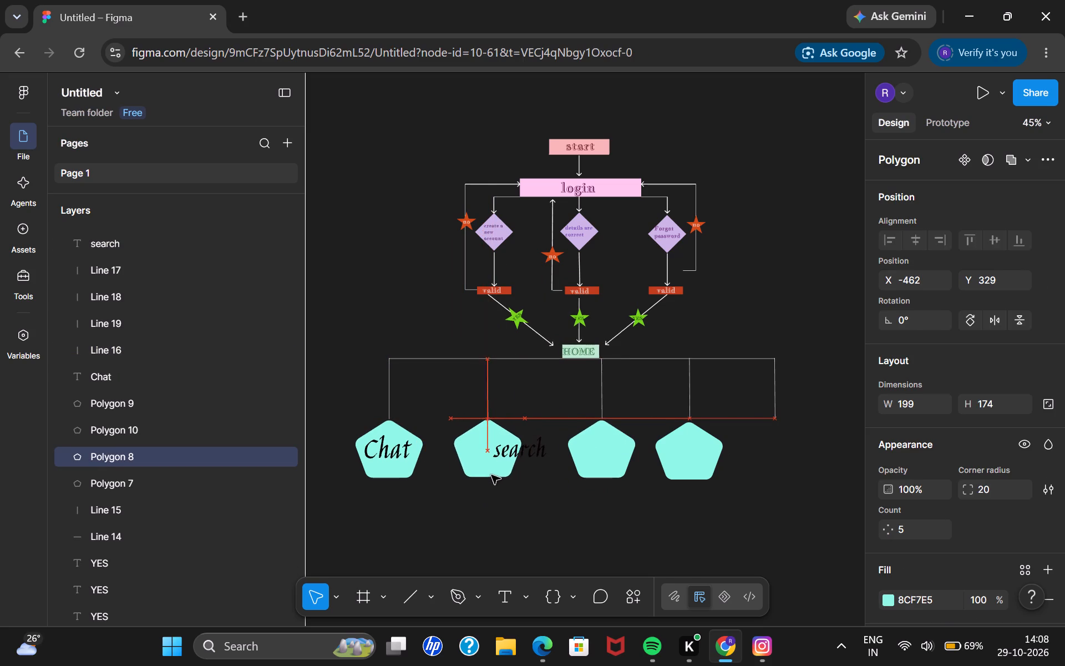
pyautogui.moveTo(491, 475); pyautogui.dragTo(493, 477)
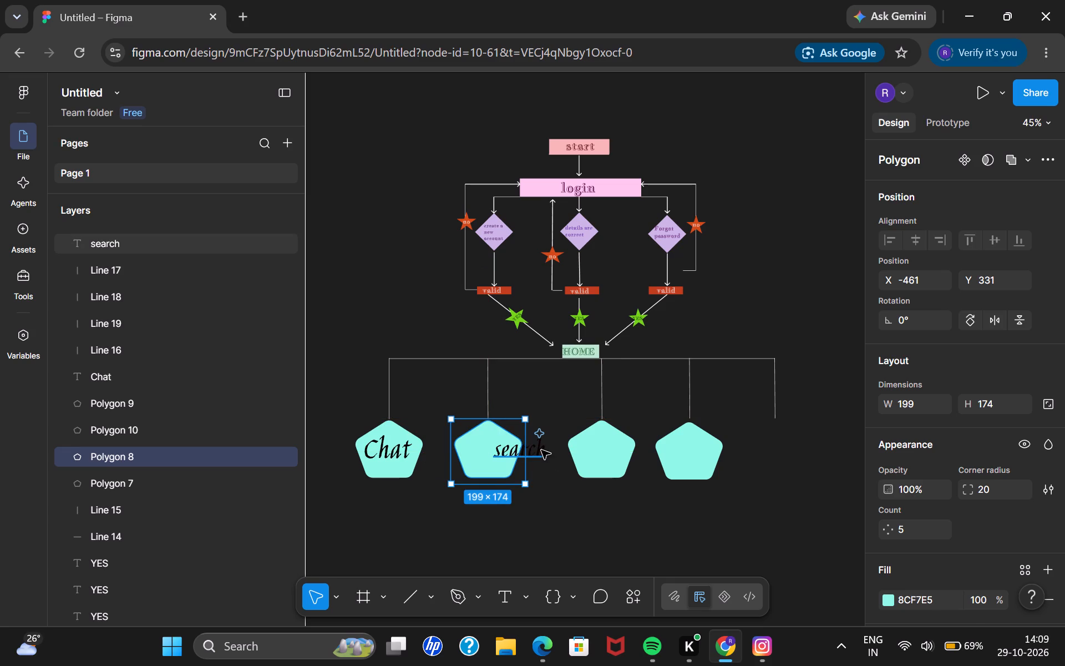
pyautogui.moveTo(541, 450); pyautogui.dragTo(510, 451)
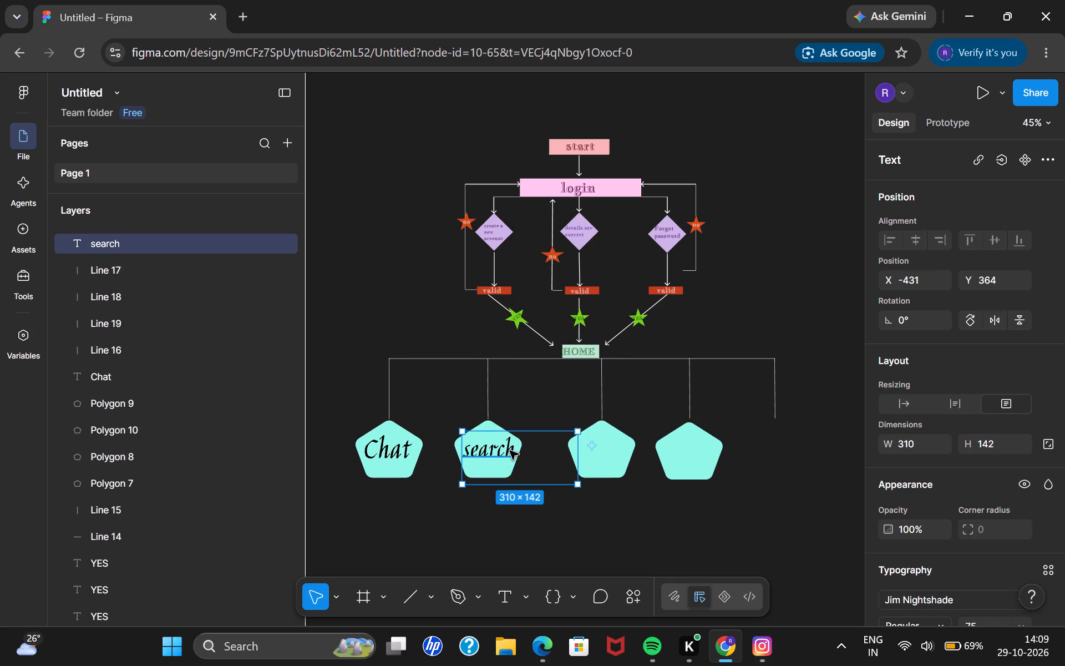
# Shift the third branch toward search, with its vertical line at about X -110, Y 169 and its pentagon at about X -208, Y 326.
pyautogui.click(601, 402)
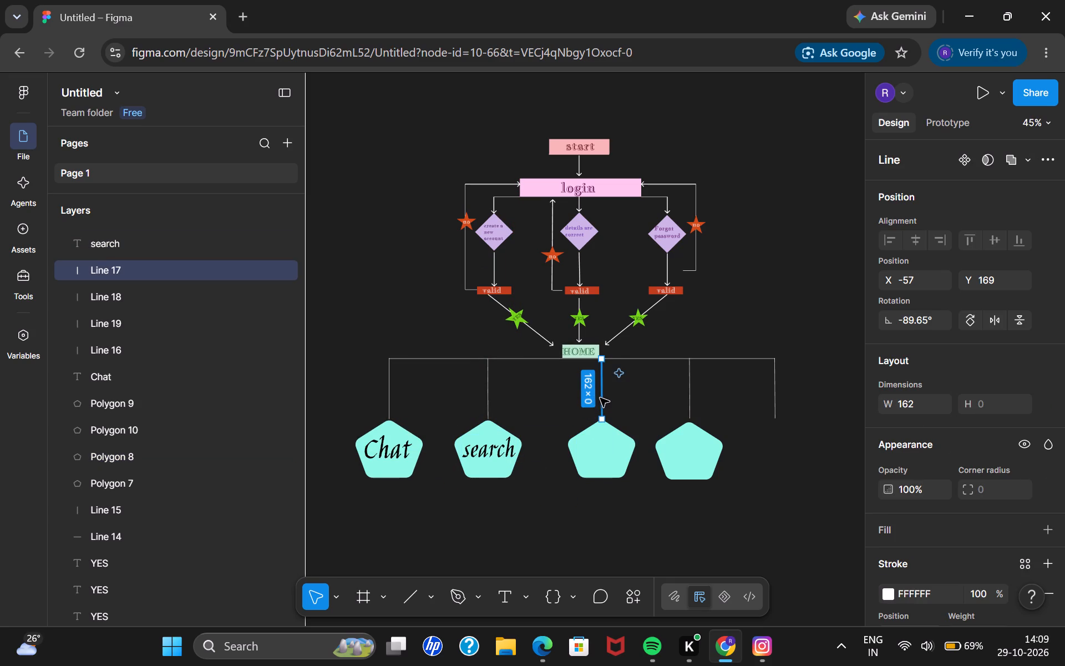
pyautogui.moveTo(601, 398); pyautogui.dragTo(590, 398)
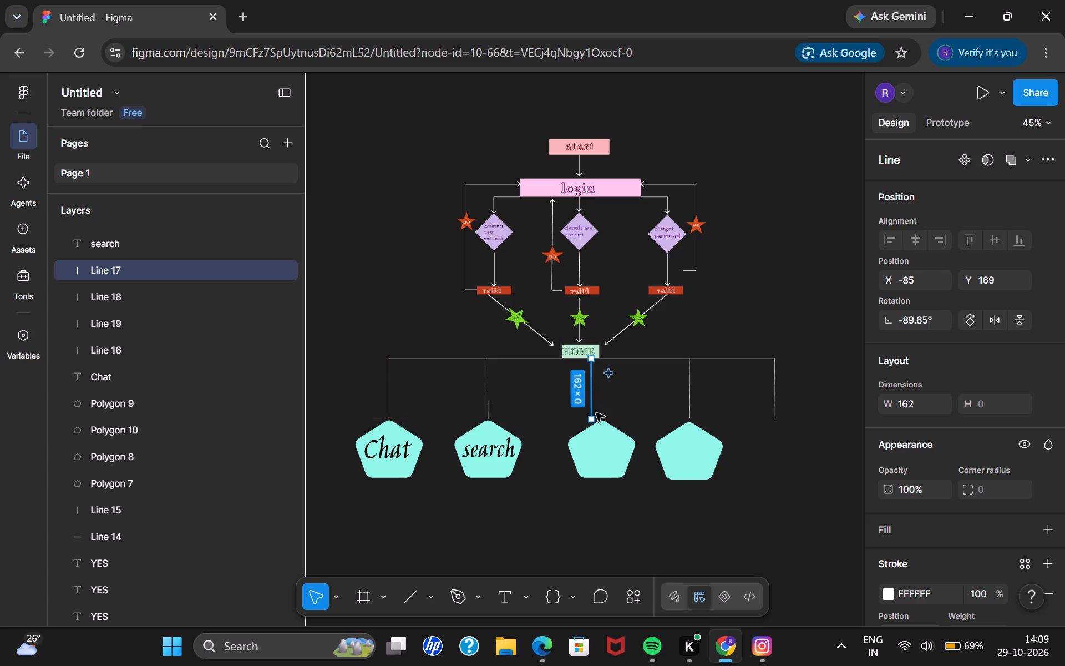
pyautogui.moveTo(595, 453); pyautogui.dragTo(581, 453)
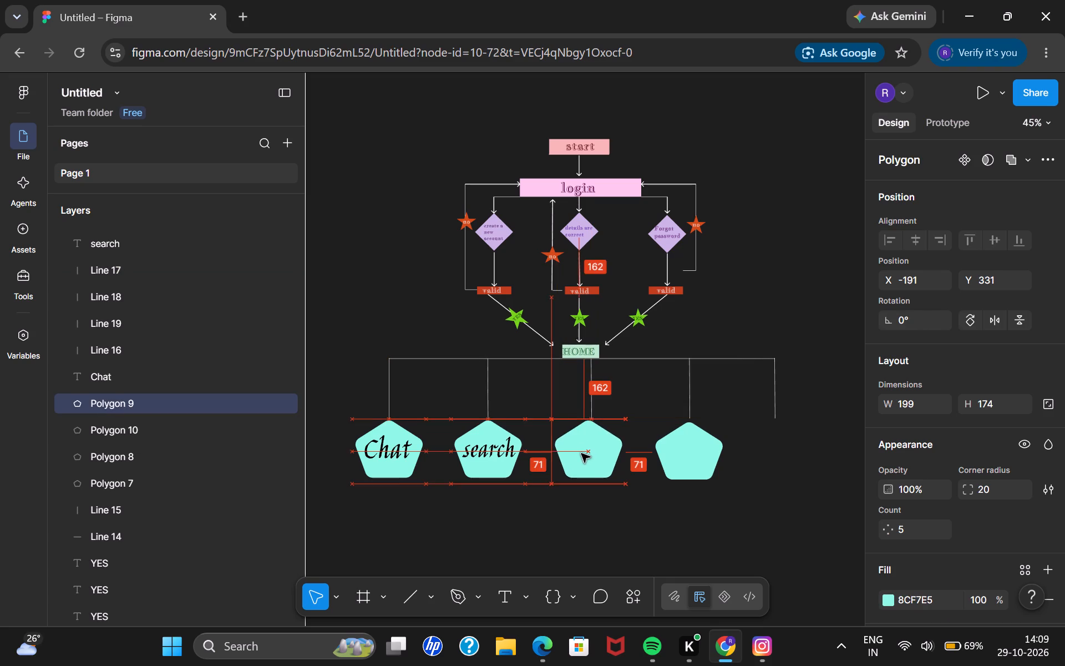
pyautogui.moveTo(581, 453); pyautogui.dragTo(575, 453)
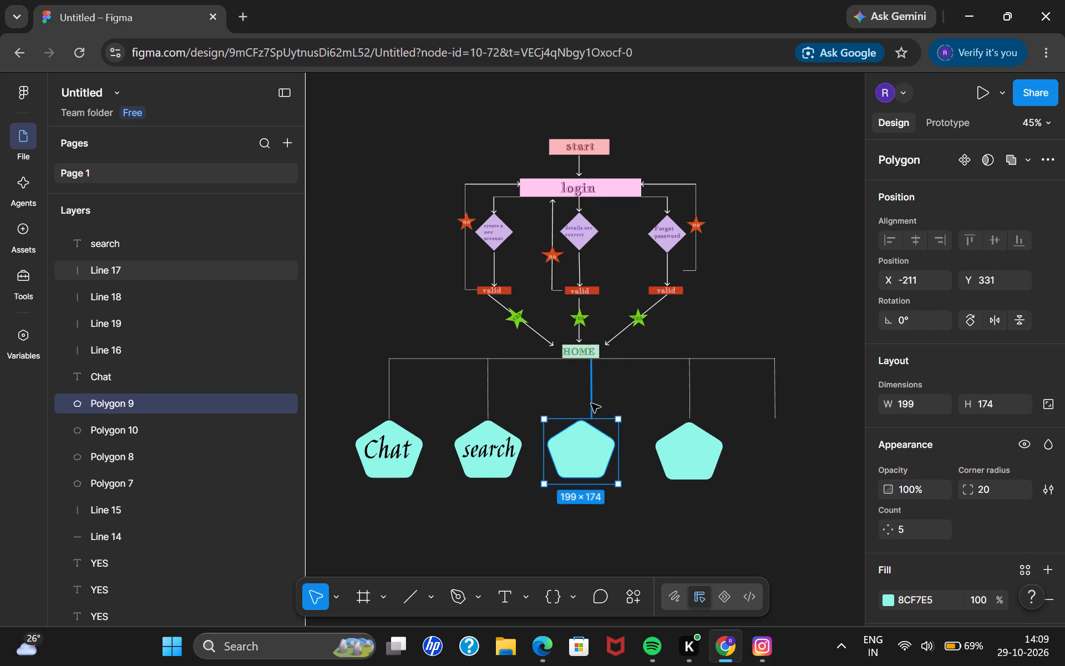
pyautogui.moveTo(592, 402); pyautogui.dragTo(582, 402)
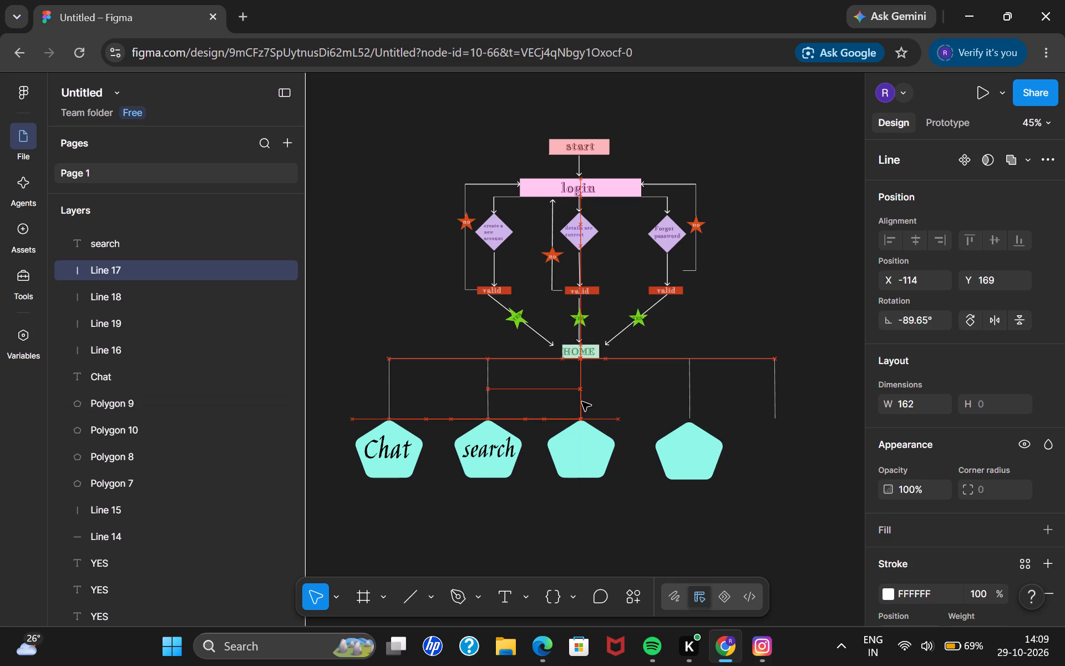
pyautogui.moveTo(582, 402); pyautogui.dragTo(584, 402)
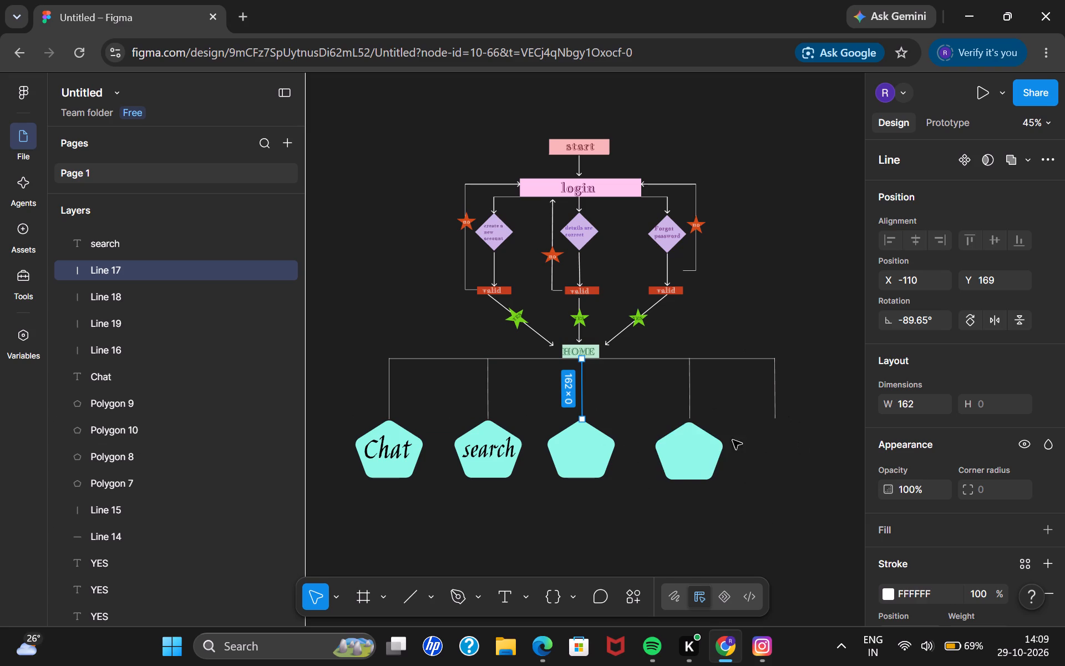
pyautogui.click(607, 506)
pyautogui.click(591, 440)
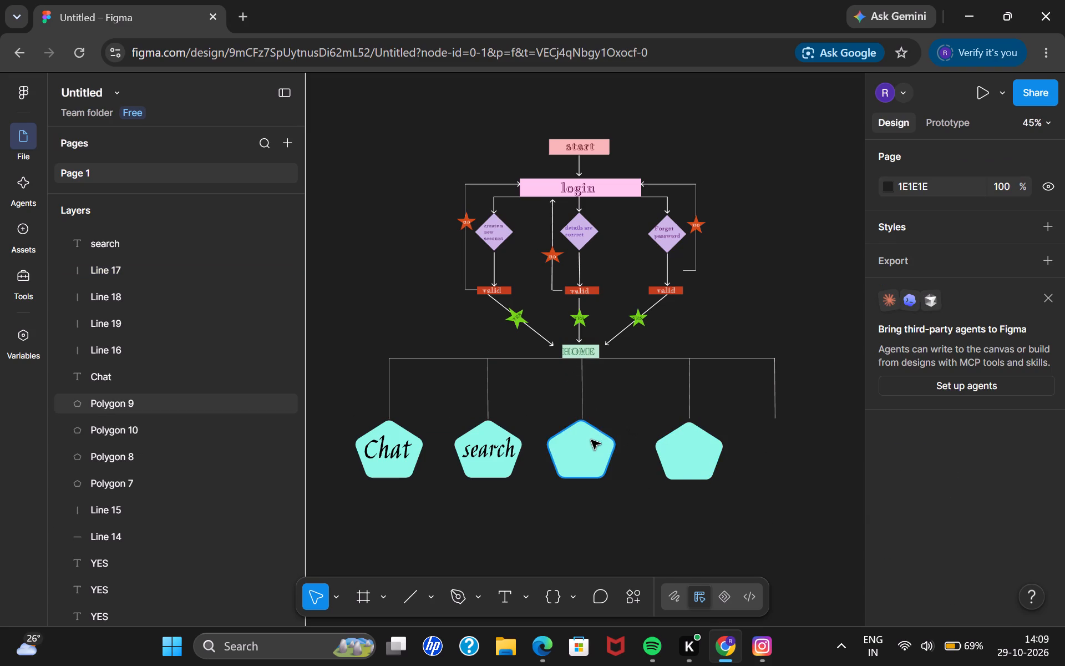
pyautogui.click(632, 506)
# Raise the fourth pentagon slightly so its tip meets the end of the fourth vertical line.
pyautogui.moveTo(693, 448); pyautogui.dragTo(693, 443)
pyautogui.click(601, 524)
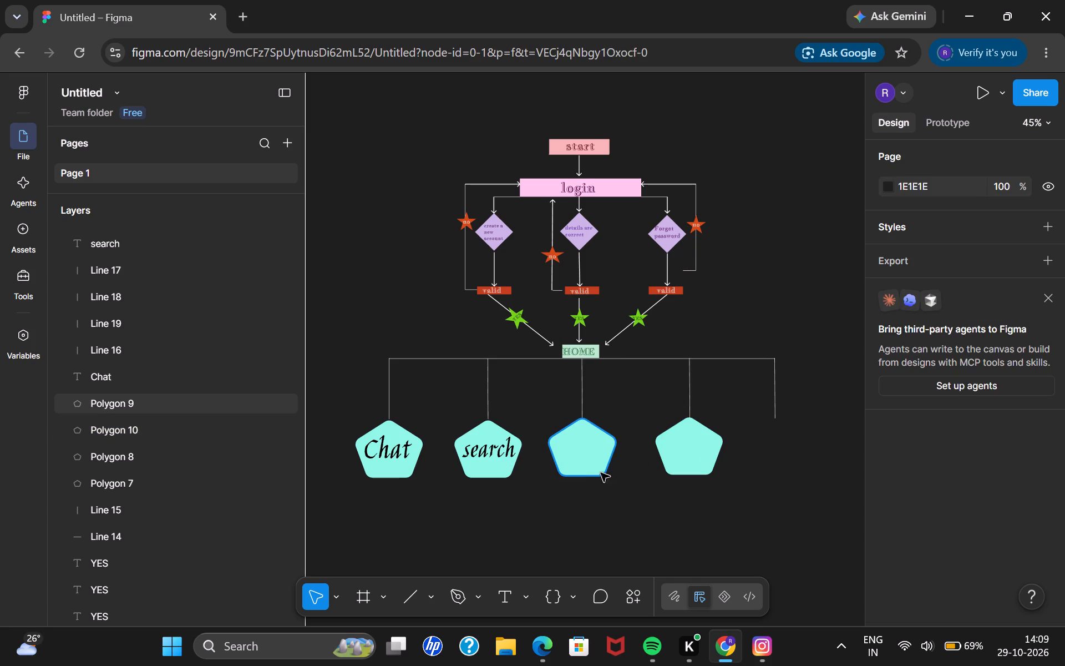
# Duplicate the third pentagon and place the copy under the fifth vertical line, at about X 309, Y 323.
pyautogui.click(586, 459)
pyautogui.hotkey('ctrl', 'c')
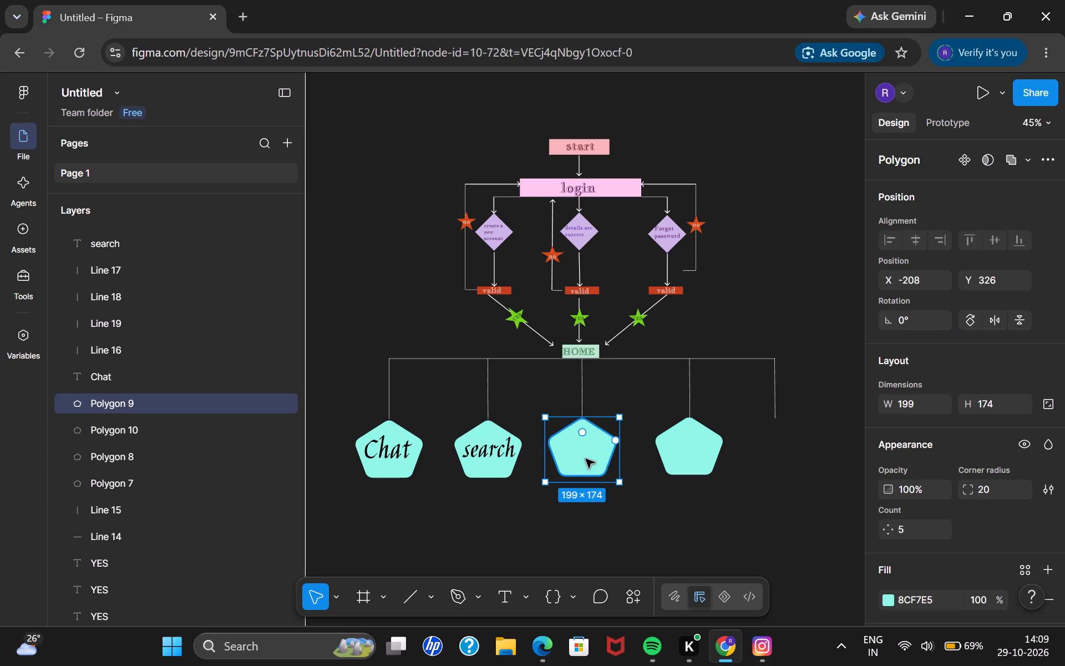
pyautogui.hotkey('ctrl', 'v')
pyautogui.moveTo(588, 462); pyautogui.dragTo(780, 458)
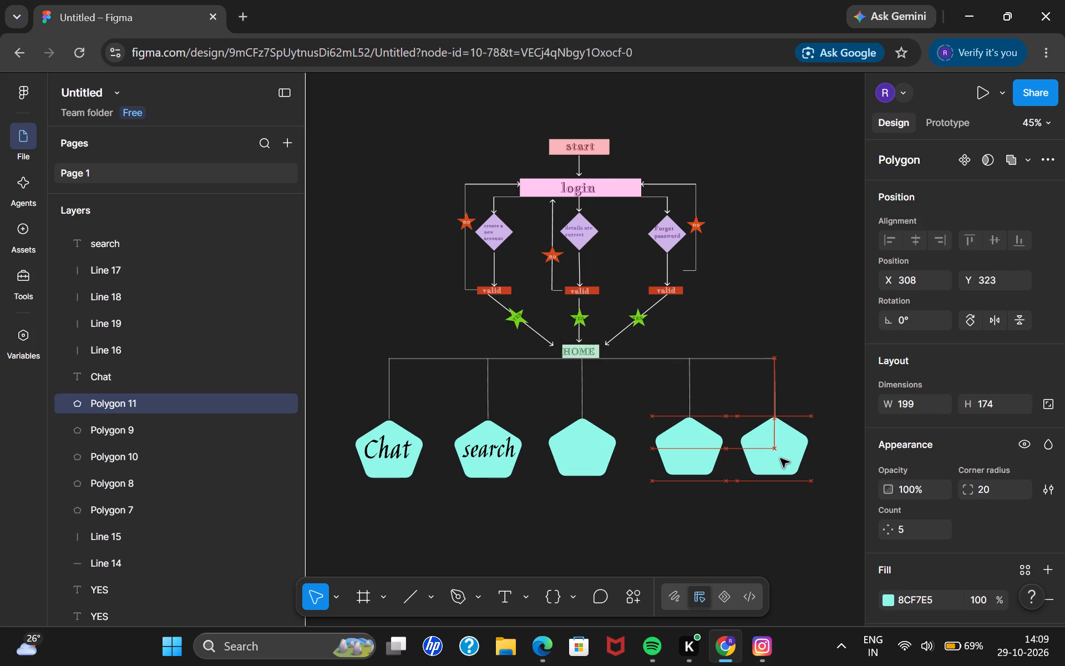
pyautogui.moveTo(780, 458); pyautogui.dragTo(782, 458)
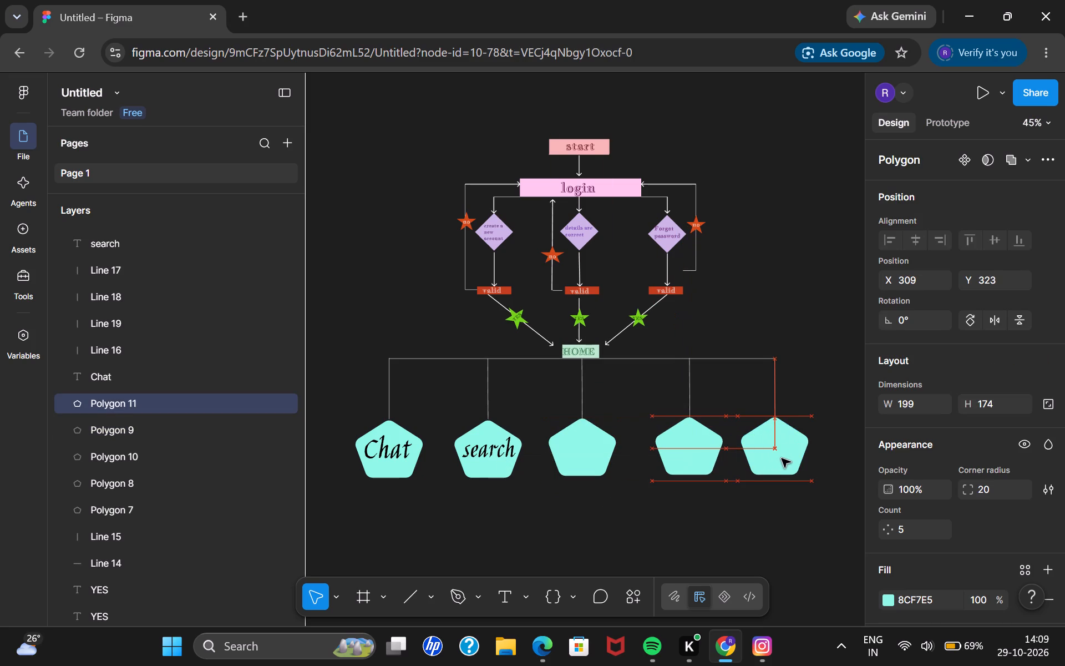
pyautogui.moveTo(782, 458); pyautogui.dragTo(781, 458)
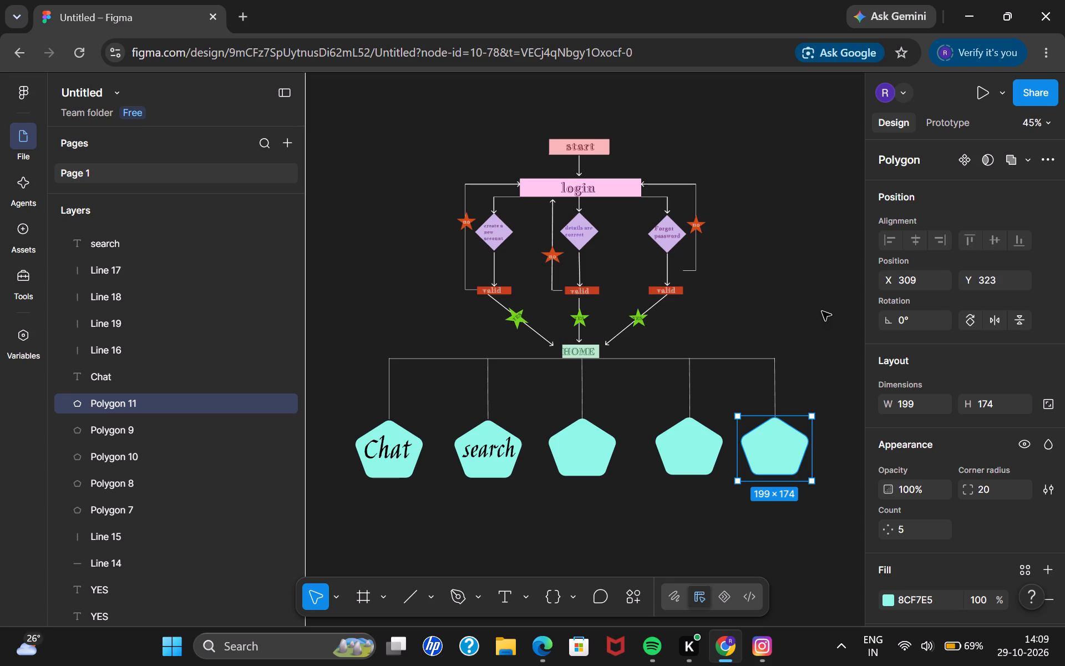
pyautogui.click(816, 301)
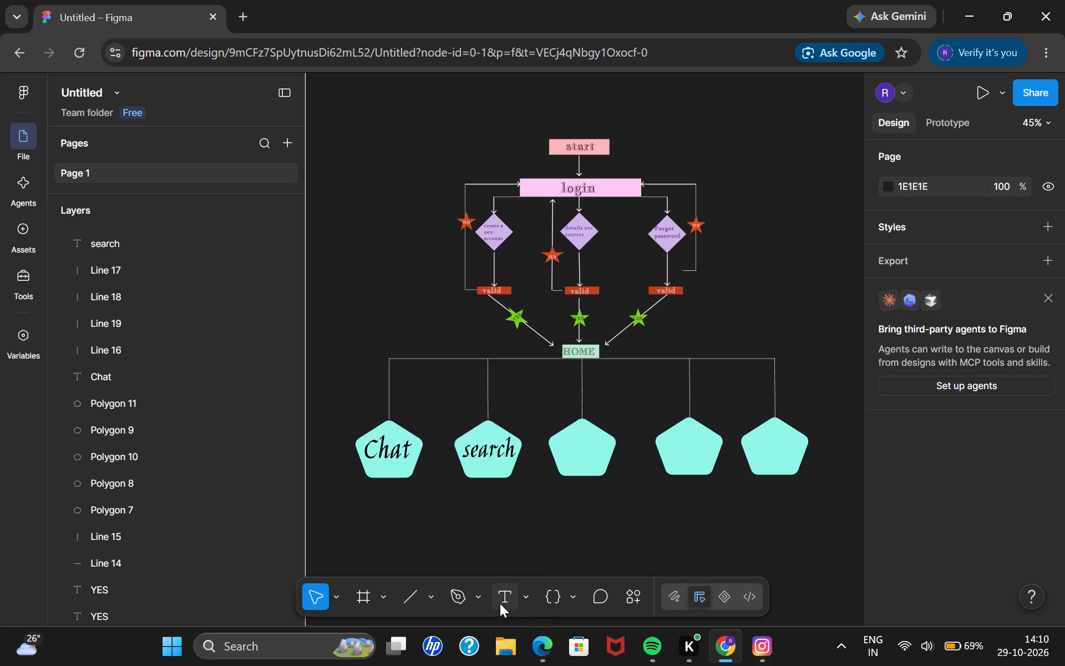
# Add a text box about 159 × 109 over the third pentagon reading "reel".
pyautogui.click(500, 596)
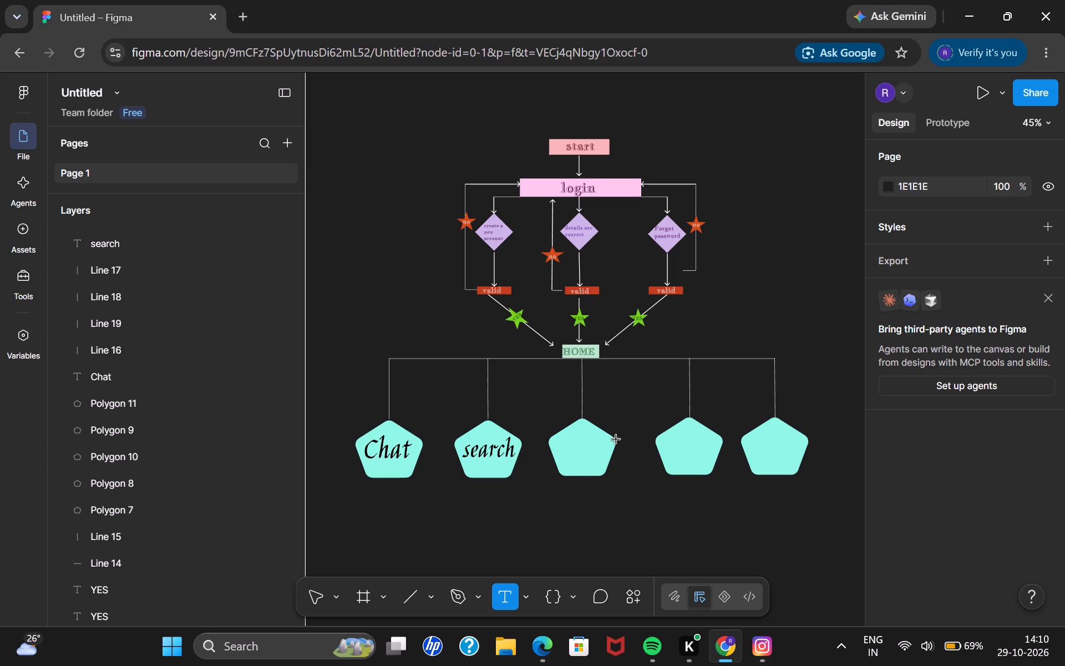
pyautogui.moveTo(582, 436); pyautogui.dragTo(640, 482)
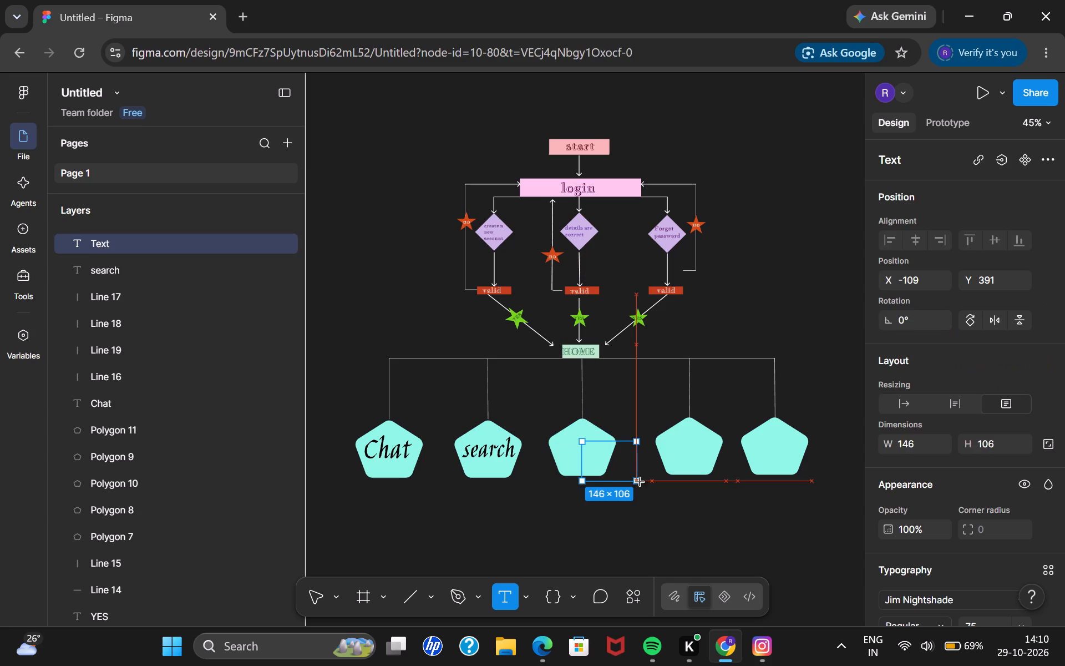
pyautogui.moveTo(640, 482); pyautogui.dragTo(641, 482)
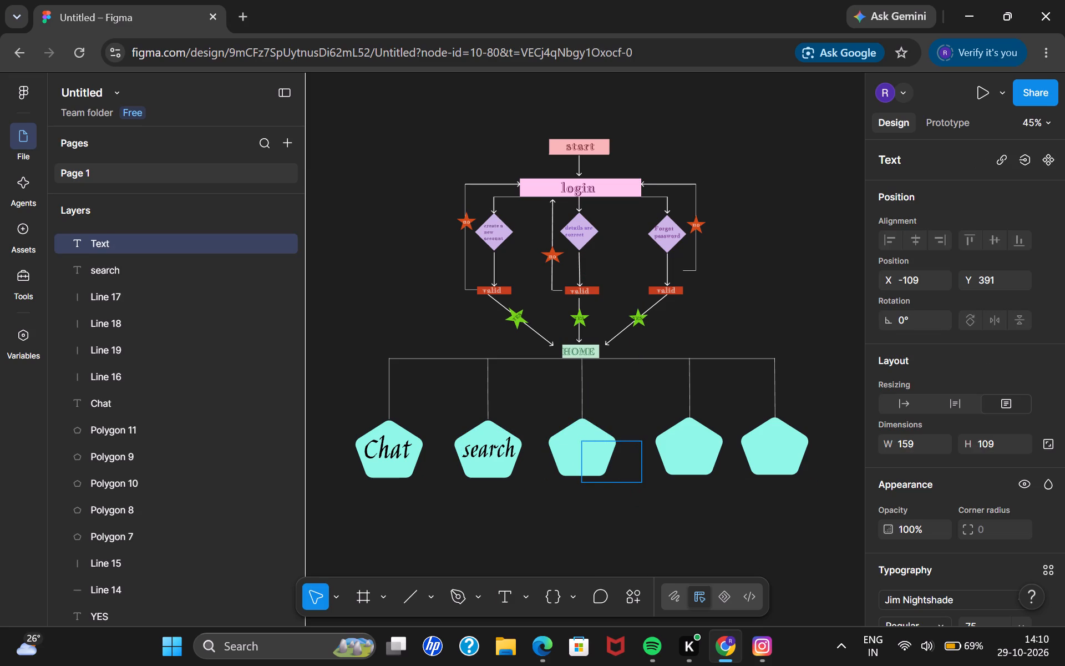
pyautogui.write('reel')
# Change the reel text's fill to near-black 0B0101 and place it on the third pentagon, at about X -161, Y 362.
pyautogui.scroll(-3, 960, 507)
pyautogui.click(891, 455)
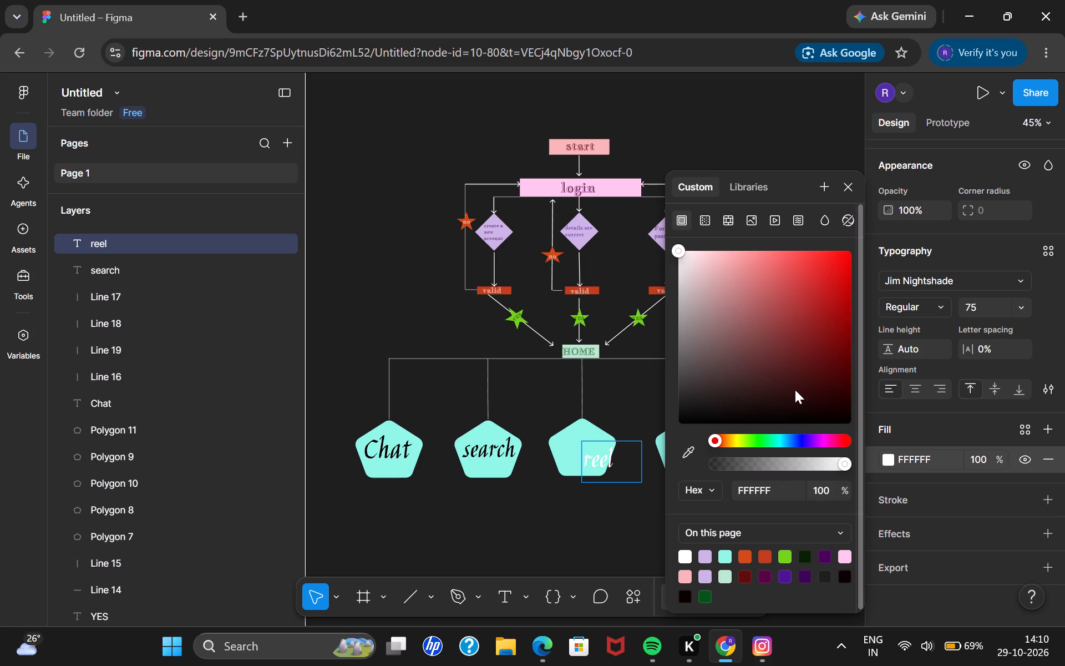
pyautogui.click(846, 416)
pyautogui.doubleClick(607, 464)
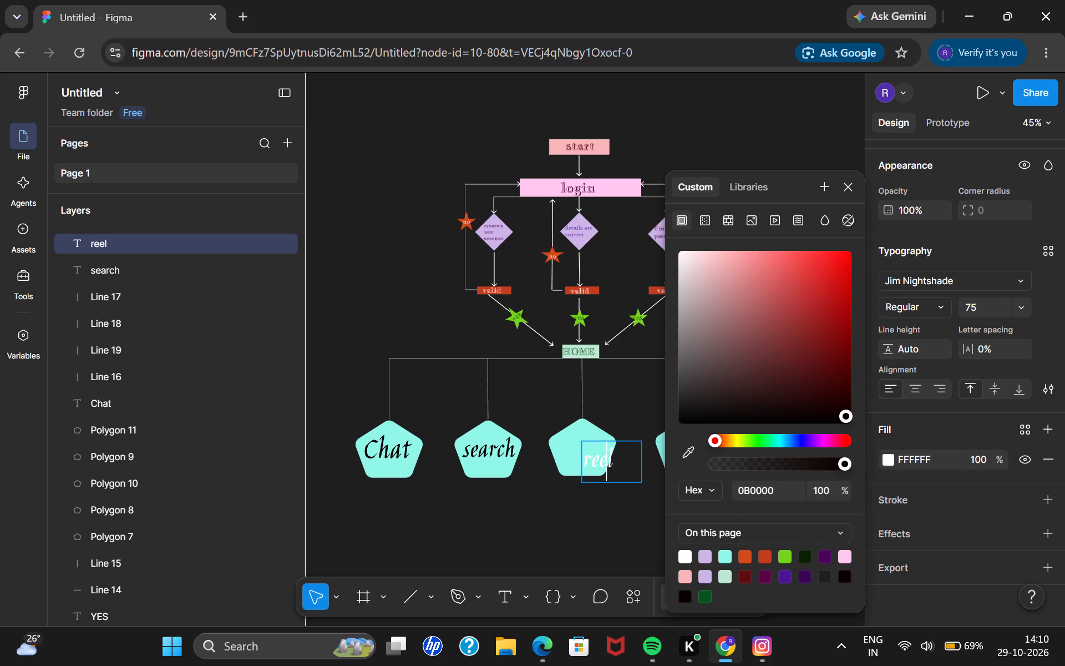
pyautogui.click(842, 416)
pyautogui.click(656, 531)
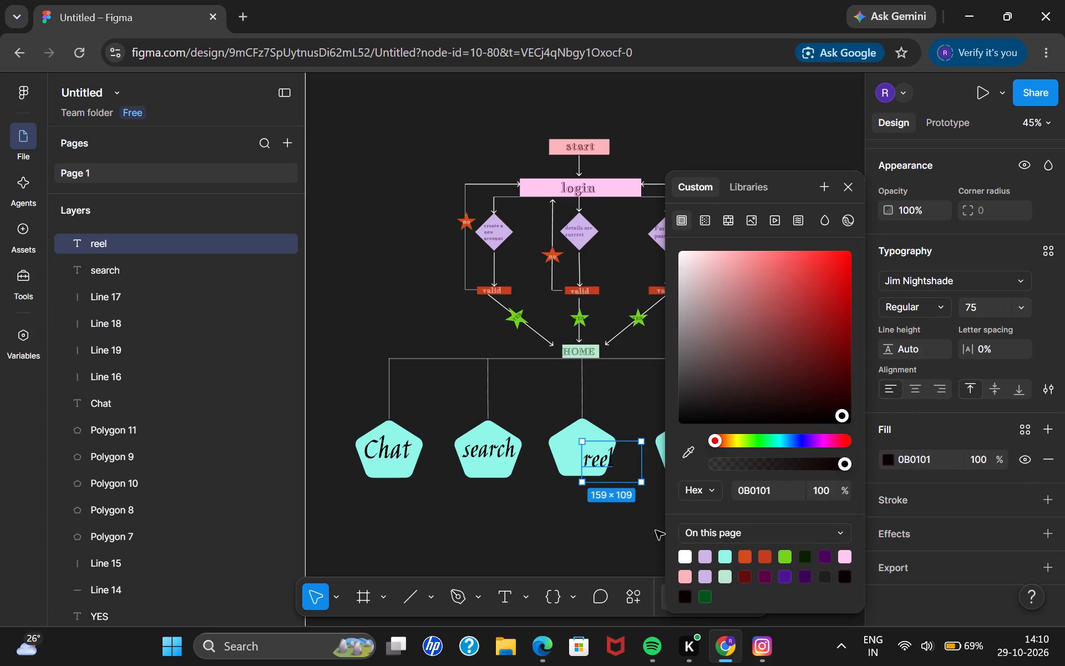
pyautogui.moveTo(600, 462); pyautogui.dragTo(581, 451)
pyautogui.click(586, 527)
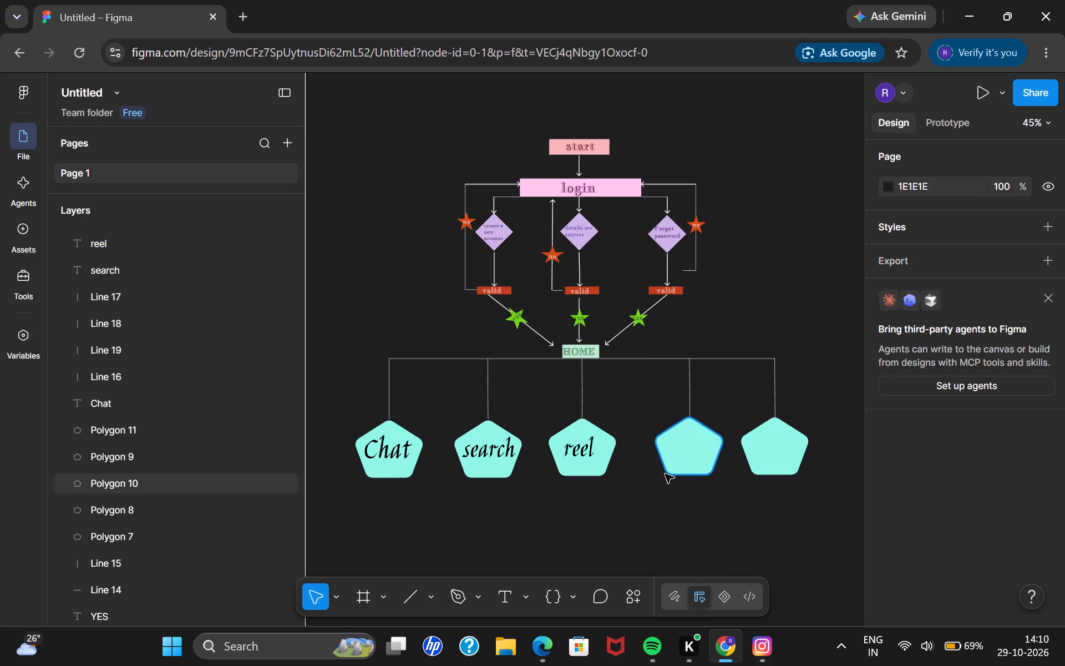
pyautogui.click(589, 452)
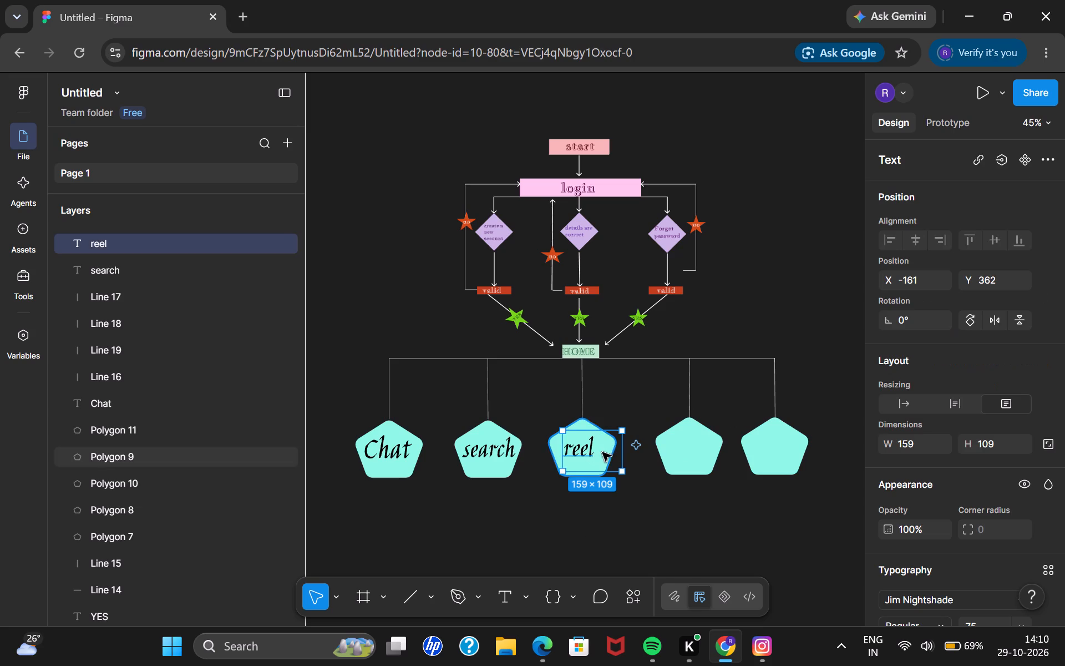
# Add a text box about 130 × 63 on the fourth pentagon reading "posts".
pyautogui.click(509, 591)
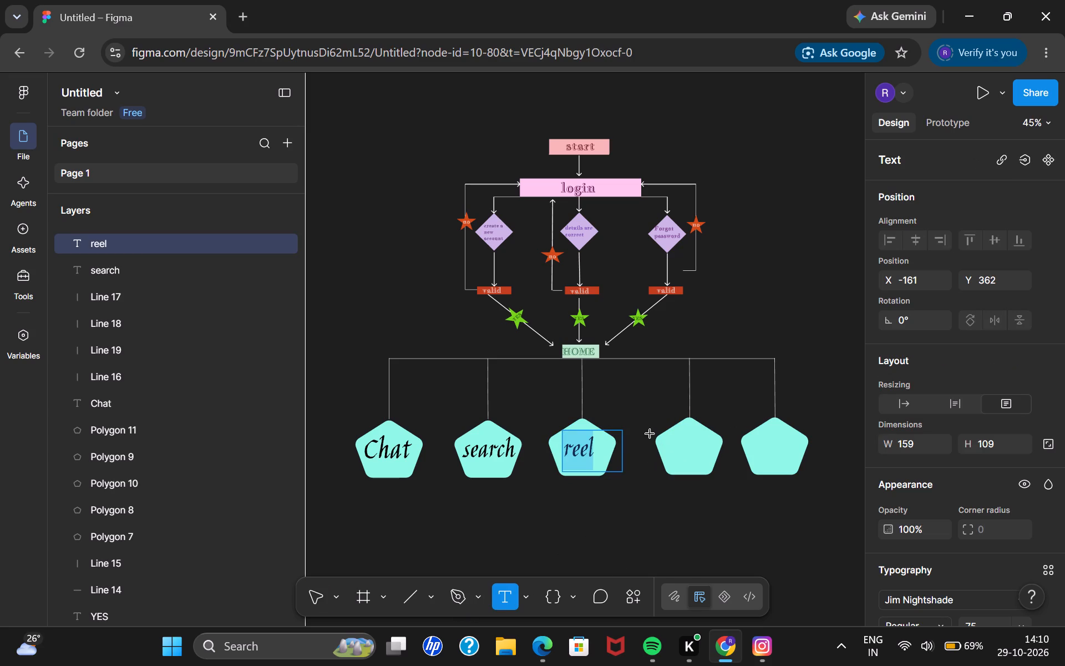
pyautogui.moveTo(664, 437); pyautogui.dragTo(722, 463)
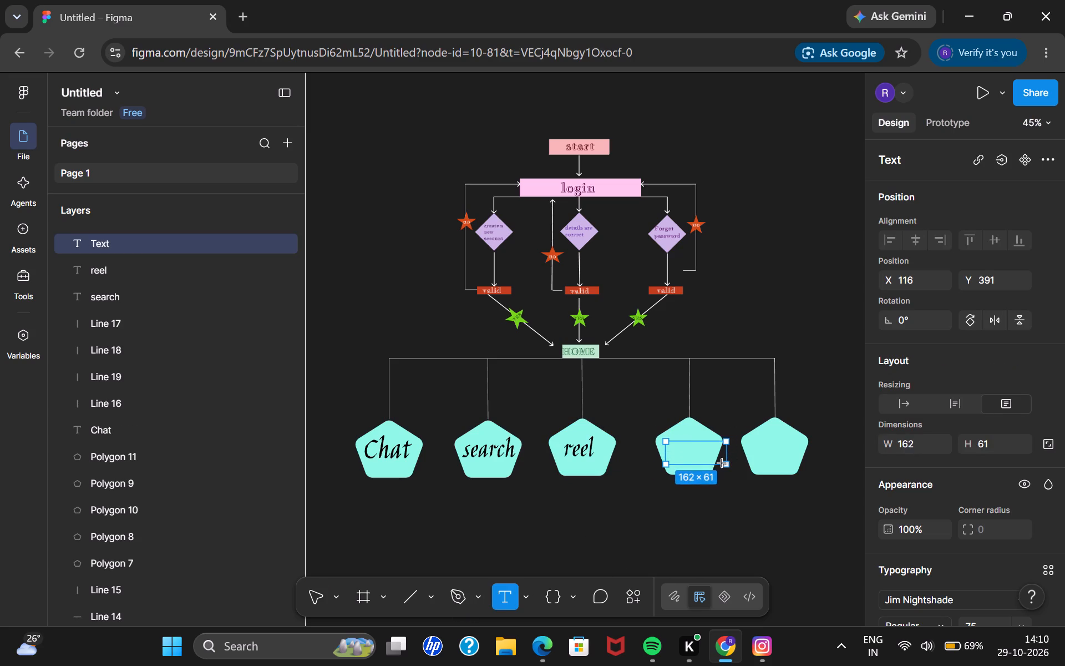
pyautogui.moveTo(722, 463); pyautogui.dragTo(714, 465)
pyautogui.write('poste')
pyautogui.press('BackSpace')
pyautogui.press('s')
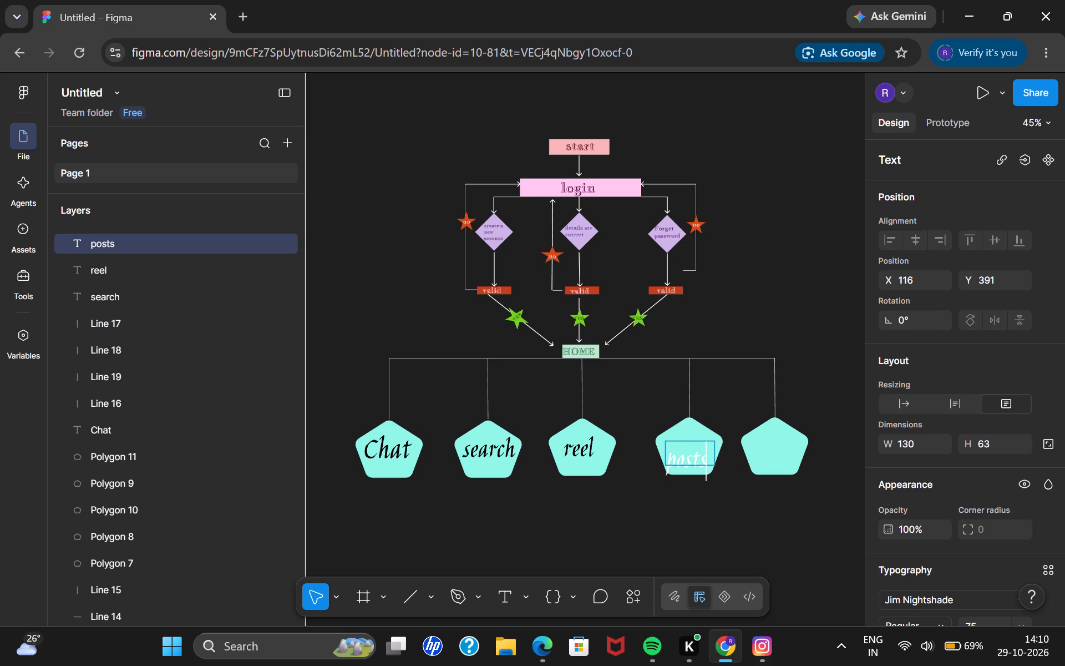
# Replace the fourth pentagon's label text with "create post".
pyautogui.scroll(-1, 820, 490)
pyautogui.rightClick(820, 490)
pyautogui.press('BackSpace')
pyautogui.press('BackSpace')
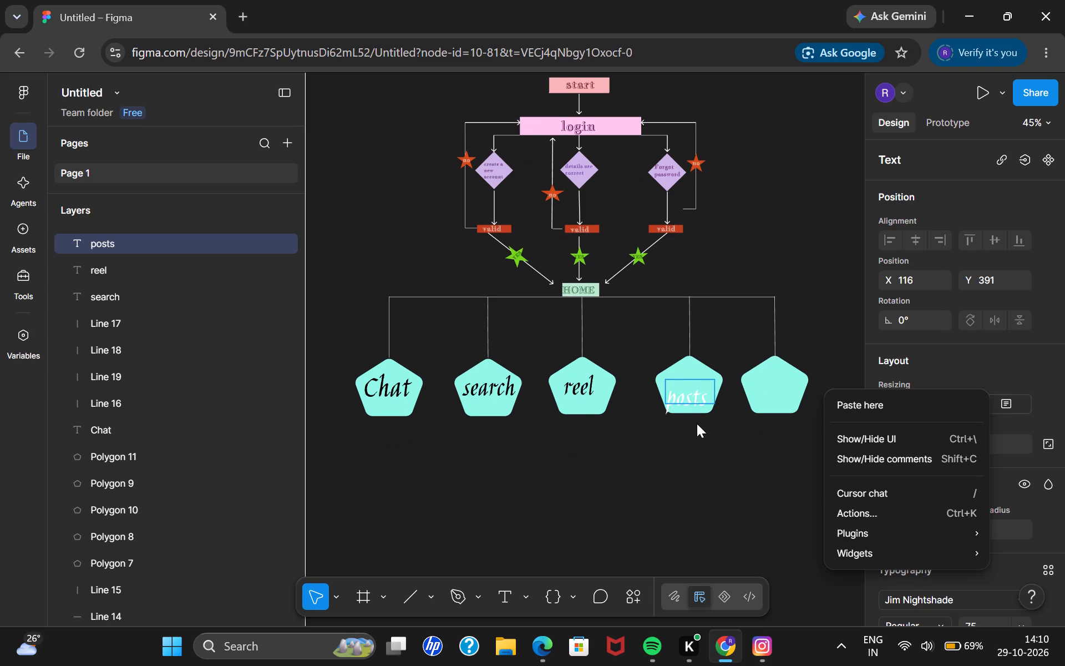
pyautogui.press('BackSpace')
pyautogui.click(701, 396)
pyautogui.click(701, 396)
pyautogui.press('BackSpace')
pyautogui.press('BackSpace')
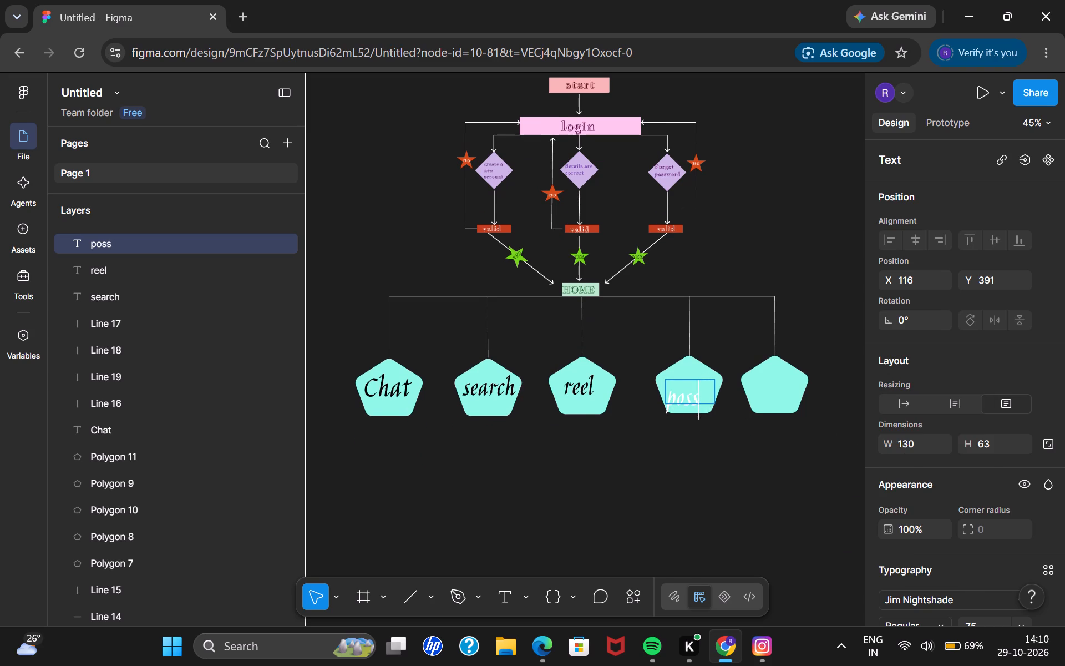
pyautogui.press('BackSpace')
pyautogui.press('BackSpace')
pyautogui.press('BackSpace')
pyautogui.press('BackSpace')
pyautogui.write('creat')
pyautogui.press('space')
pyautogui.press('BackSpace')
pyautogui.write('e poste')
pyautogui.press('BackSpace')
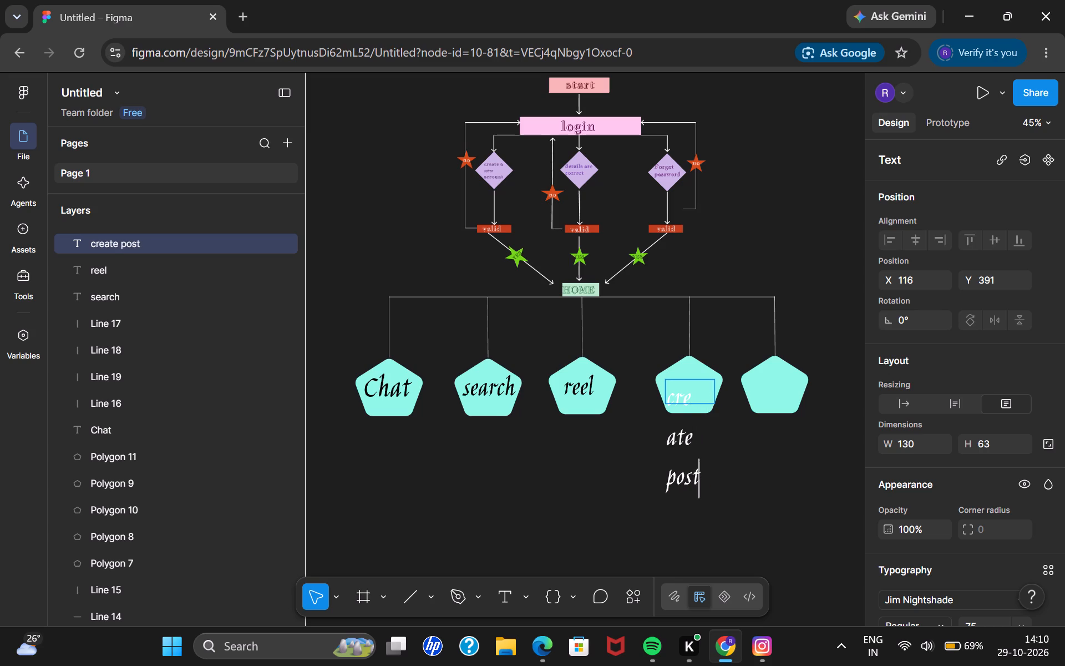
pyautogui.click(720, 454)
# Resize the create post text box to about 213 × 106 and move it up to about X 108, Y 332.
pyautogui.moveTo(718, 406); pyautogui.dragTo(813, 437)
pyautogui.moveTo(811, 439); pyautogui.dragTo(784, 427)
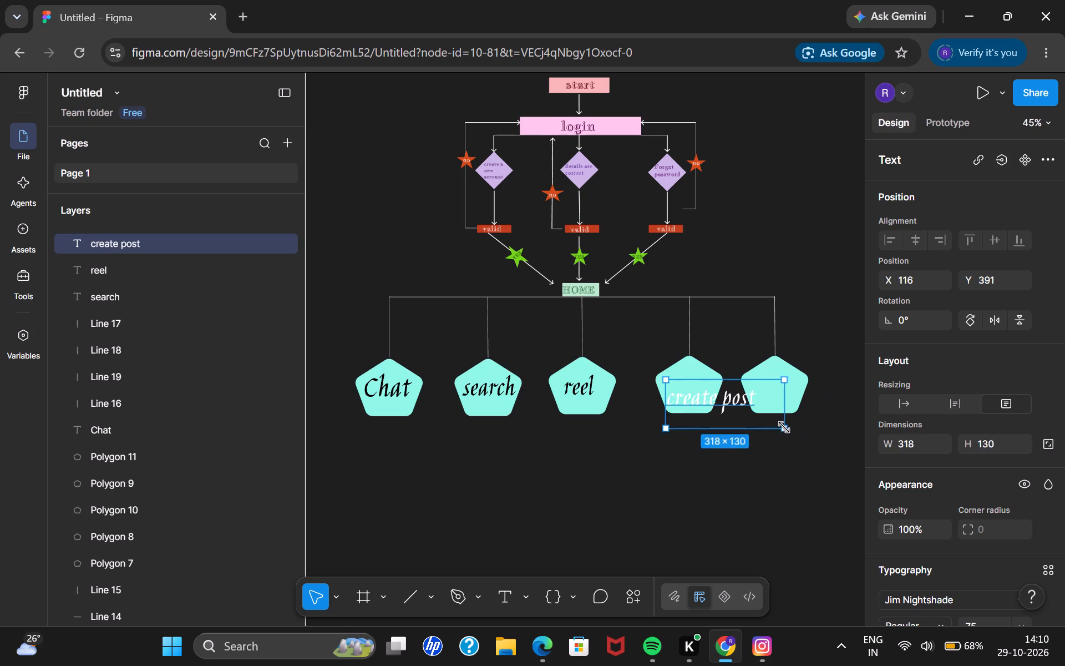
pyautogui.moveTo(784, 427); pyautogui.dragTo(745, 416)
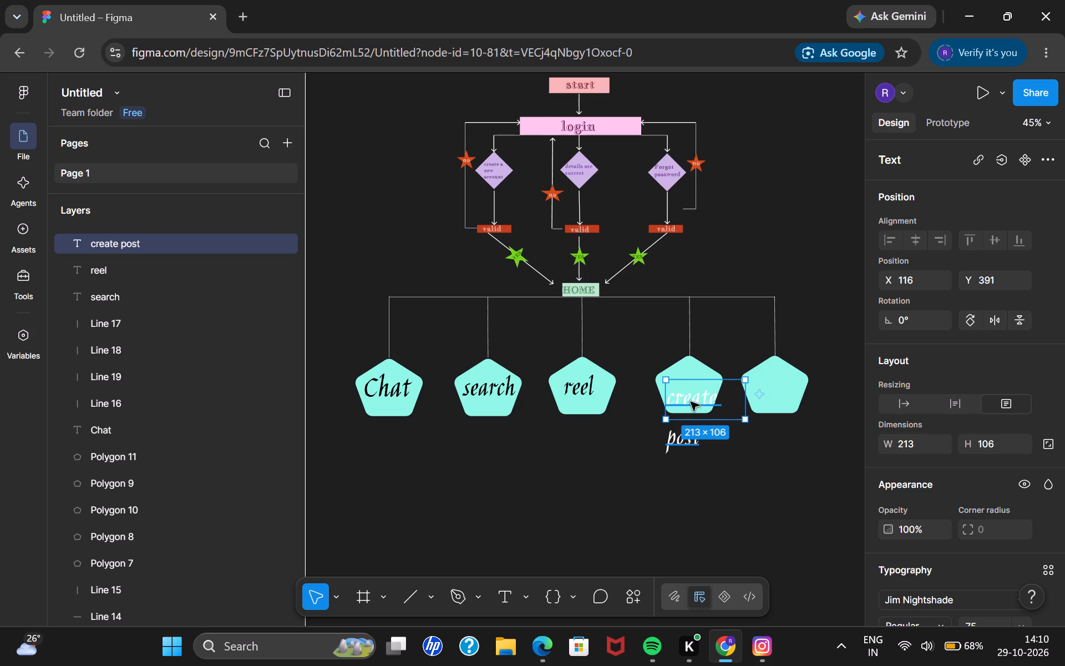
pyautogui.moveTo(691, 401); pyautogui.dragTo(687, 379)
# Set the create post text's font size to 60 and position it across the fourth pentagon, at about X 92, Y 368.
pyautogui.scroll(-1, 1020, 569)
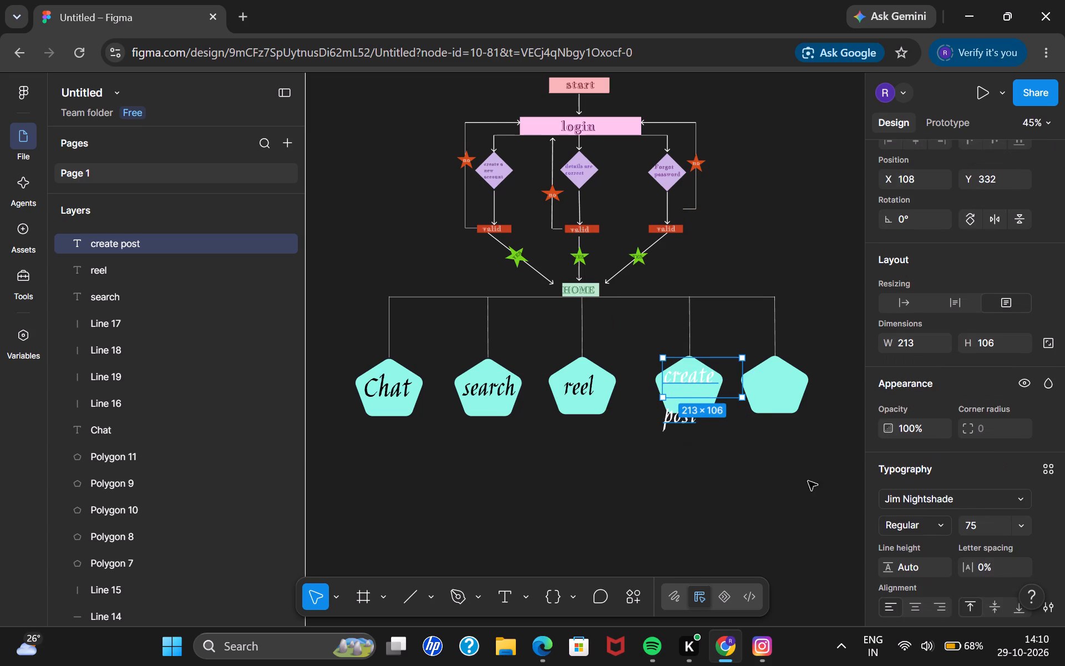
pyautogui.click(991, 521)
pyautogui.press('BackSpace')
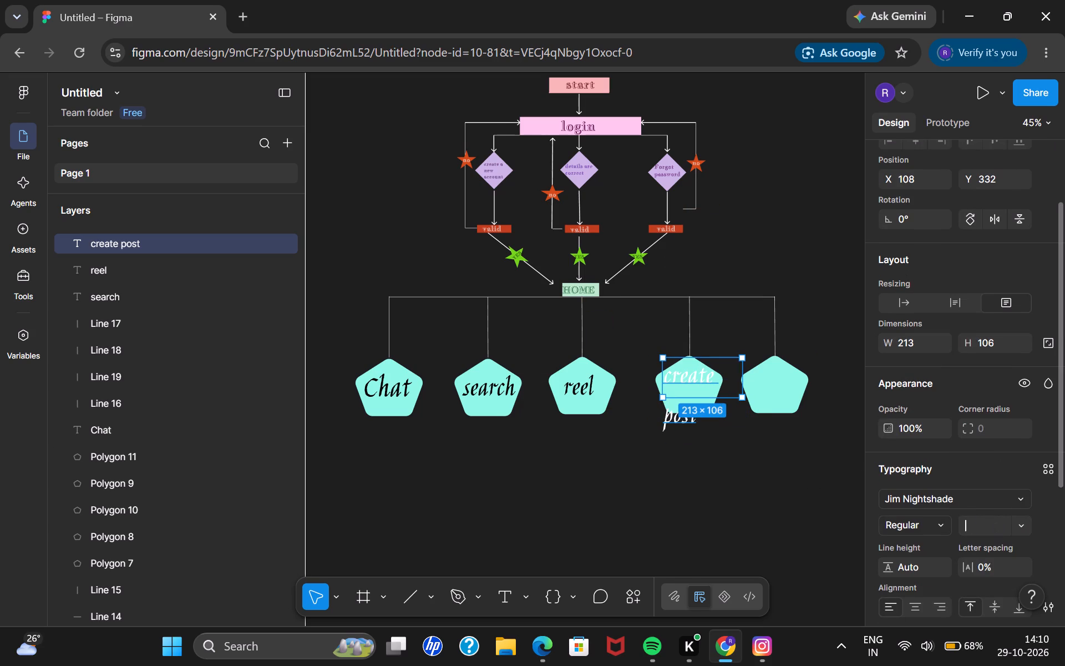
pyautogui.write('60')
pyautogui.press('Return')
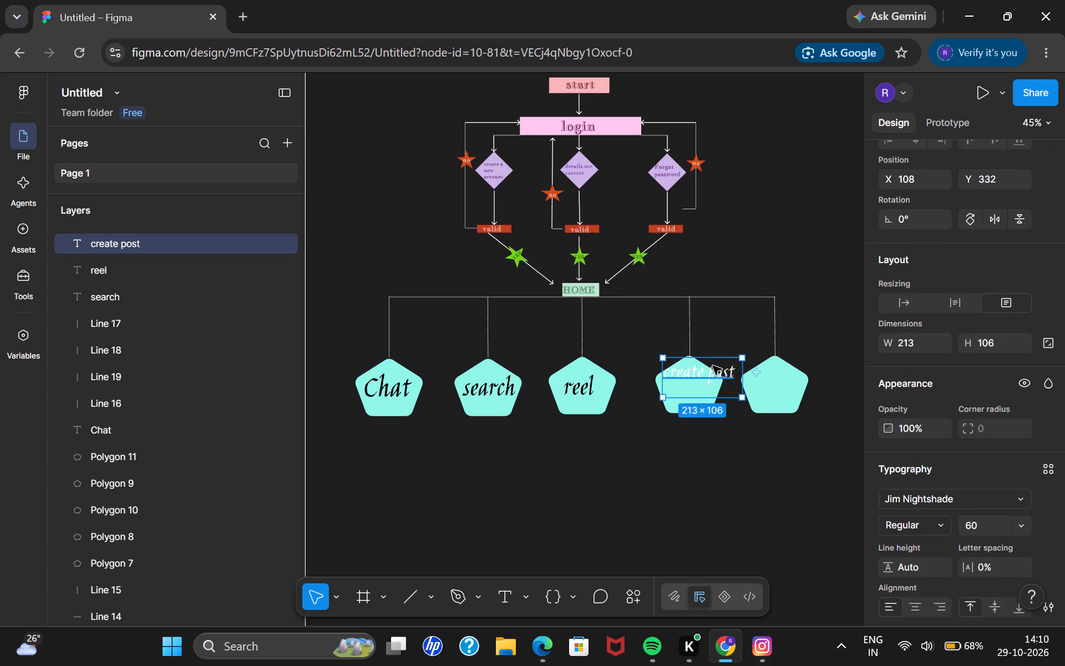
pyautogui.moveTo(712, 366); pyautogui.dragTo(707, 379)
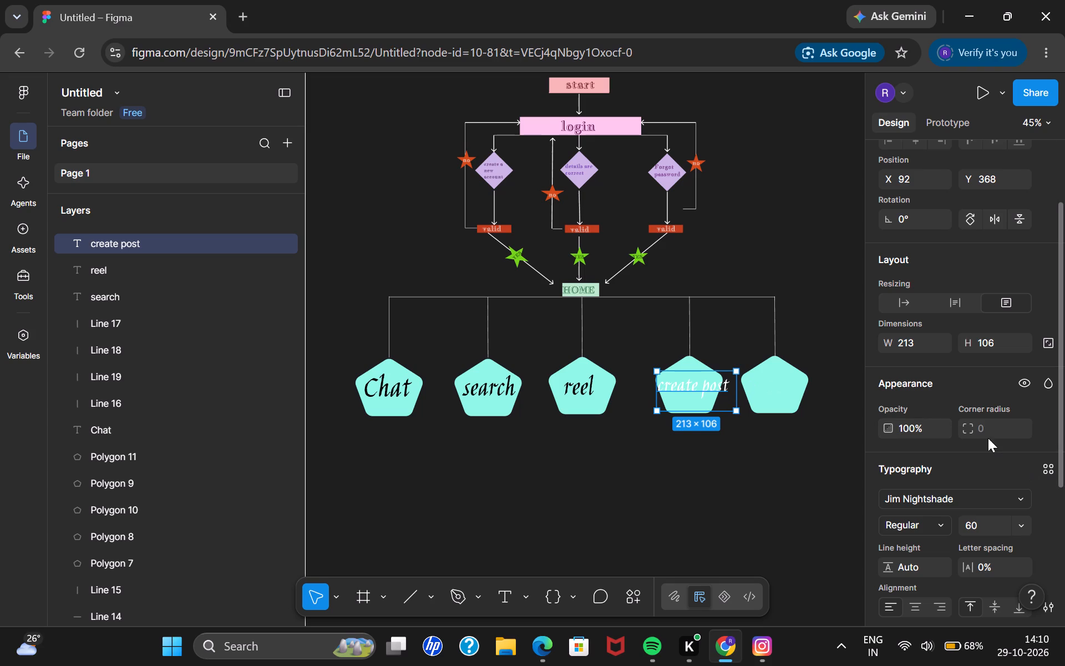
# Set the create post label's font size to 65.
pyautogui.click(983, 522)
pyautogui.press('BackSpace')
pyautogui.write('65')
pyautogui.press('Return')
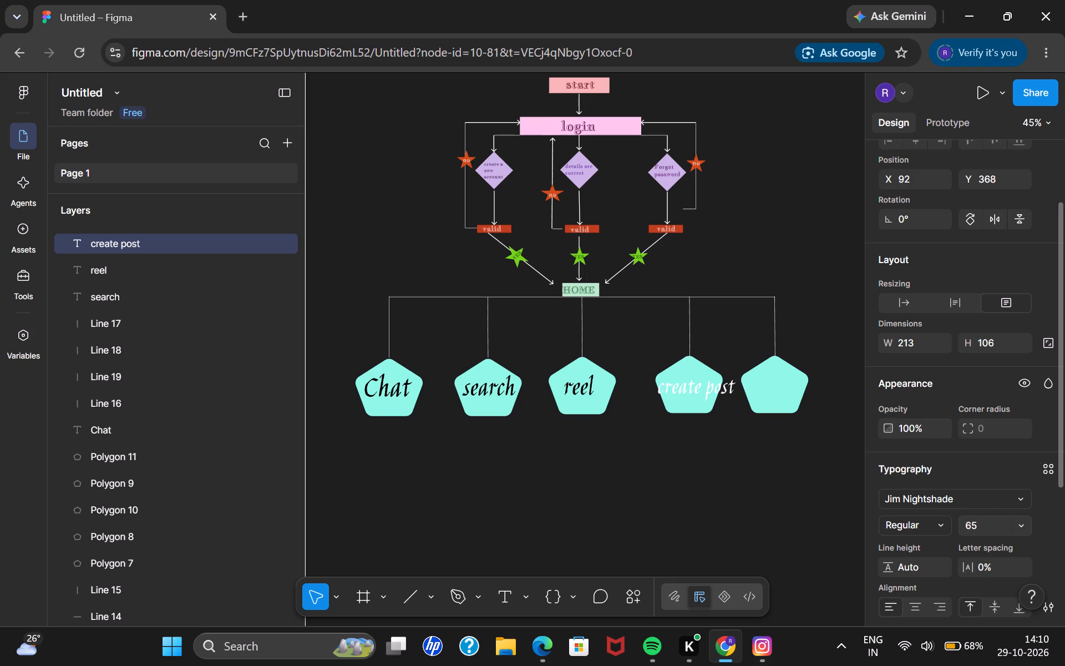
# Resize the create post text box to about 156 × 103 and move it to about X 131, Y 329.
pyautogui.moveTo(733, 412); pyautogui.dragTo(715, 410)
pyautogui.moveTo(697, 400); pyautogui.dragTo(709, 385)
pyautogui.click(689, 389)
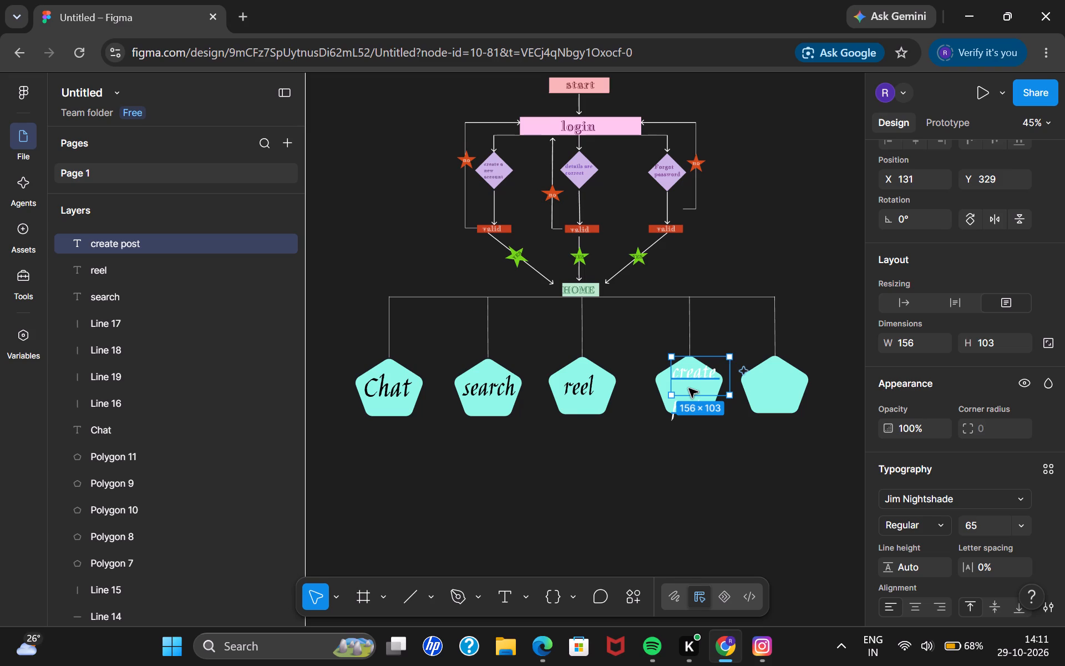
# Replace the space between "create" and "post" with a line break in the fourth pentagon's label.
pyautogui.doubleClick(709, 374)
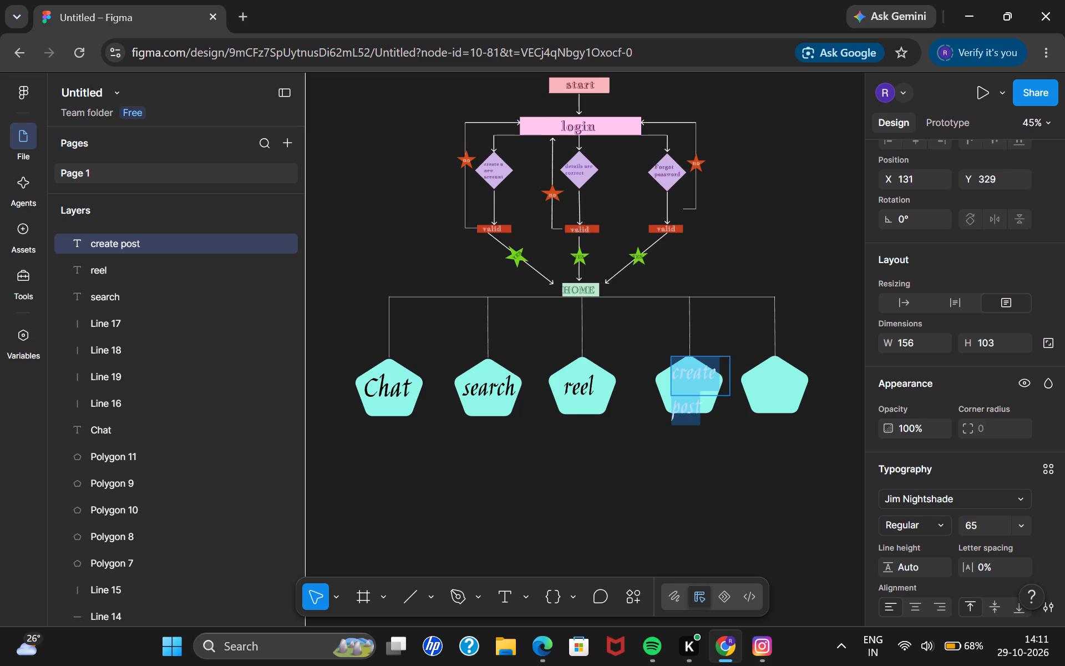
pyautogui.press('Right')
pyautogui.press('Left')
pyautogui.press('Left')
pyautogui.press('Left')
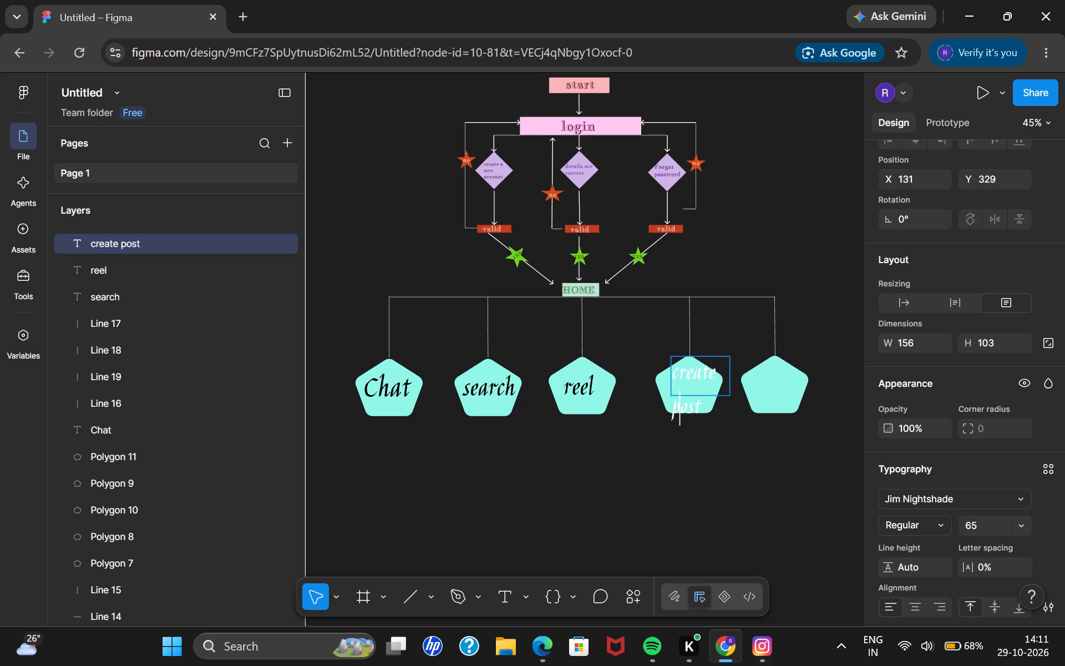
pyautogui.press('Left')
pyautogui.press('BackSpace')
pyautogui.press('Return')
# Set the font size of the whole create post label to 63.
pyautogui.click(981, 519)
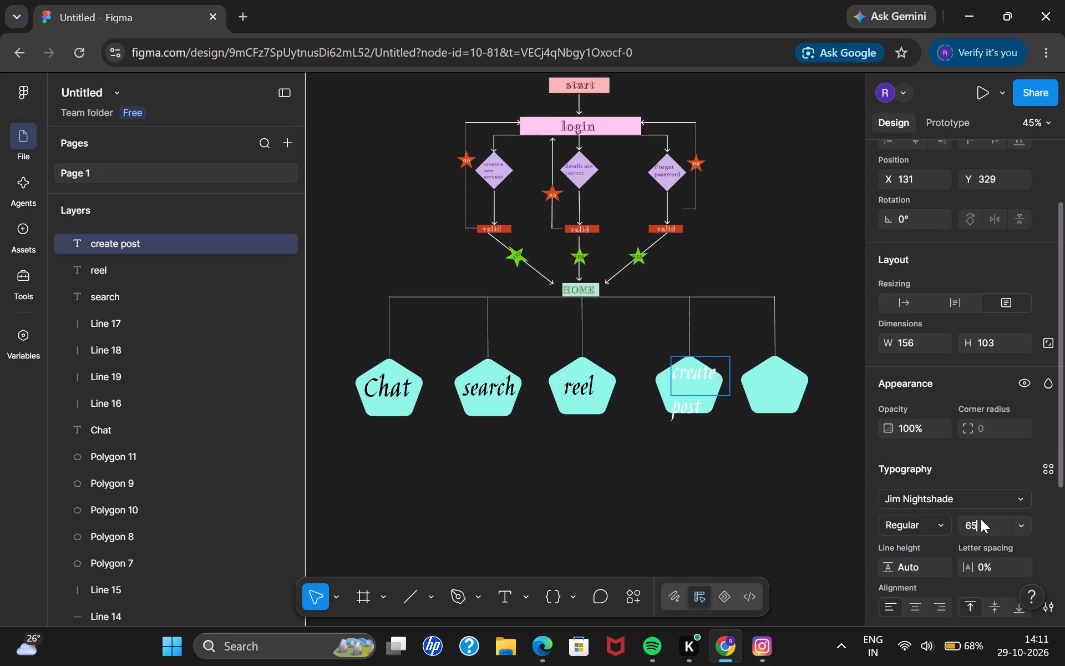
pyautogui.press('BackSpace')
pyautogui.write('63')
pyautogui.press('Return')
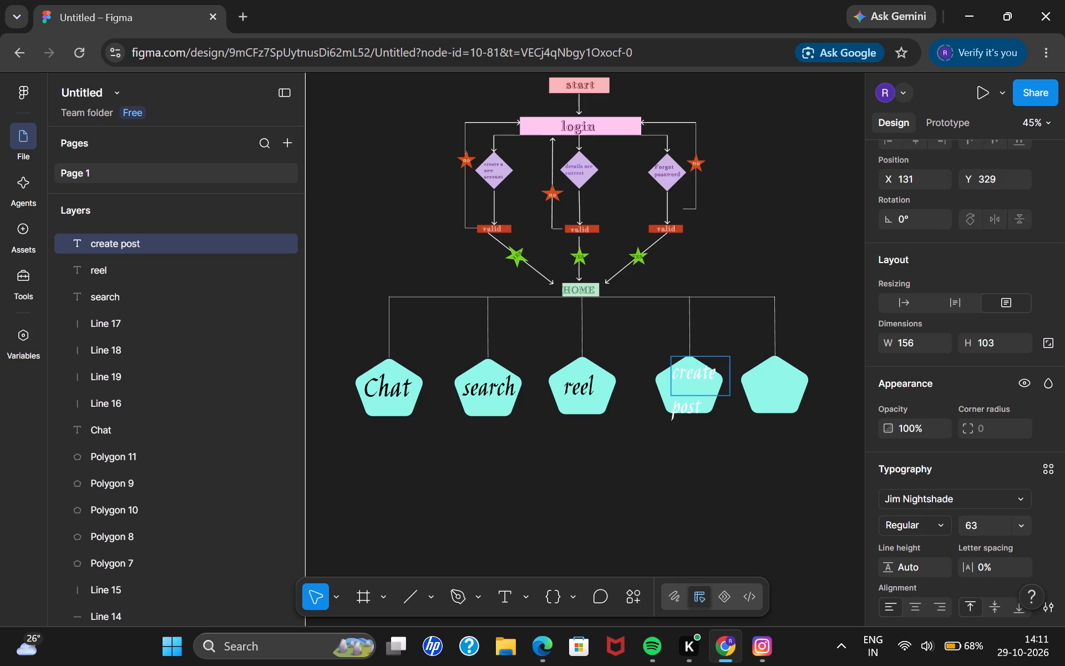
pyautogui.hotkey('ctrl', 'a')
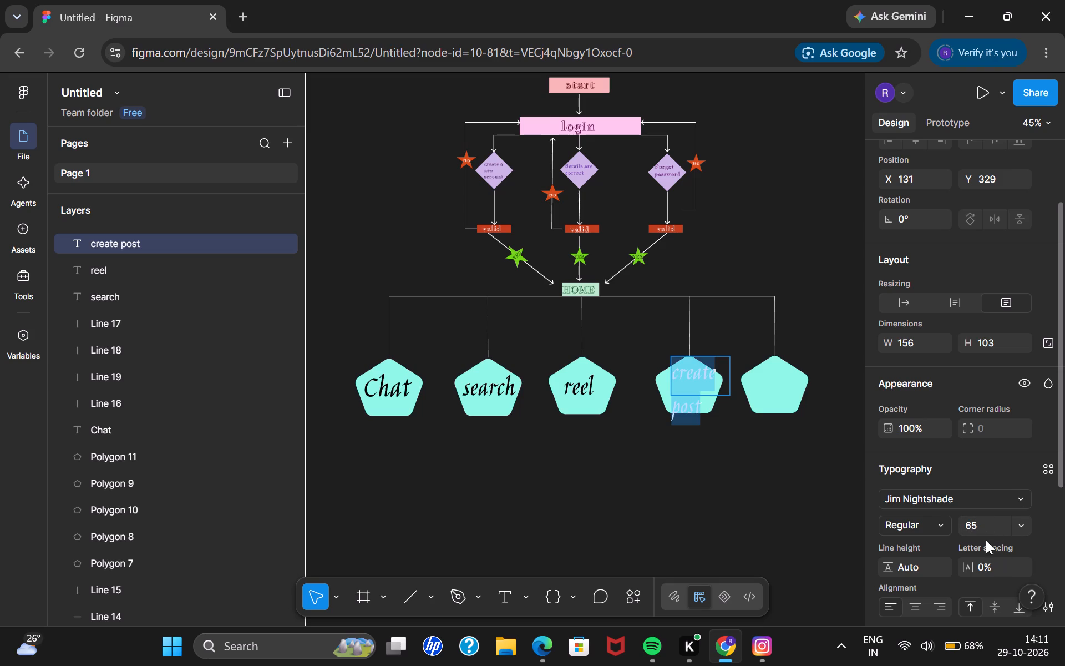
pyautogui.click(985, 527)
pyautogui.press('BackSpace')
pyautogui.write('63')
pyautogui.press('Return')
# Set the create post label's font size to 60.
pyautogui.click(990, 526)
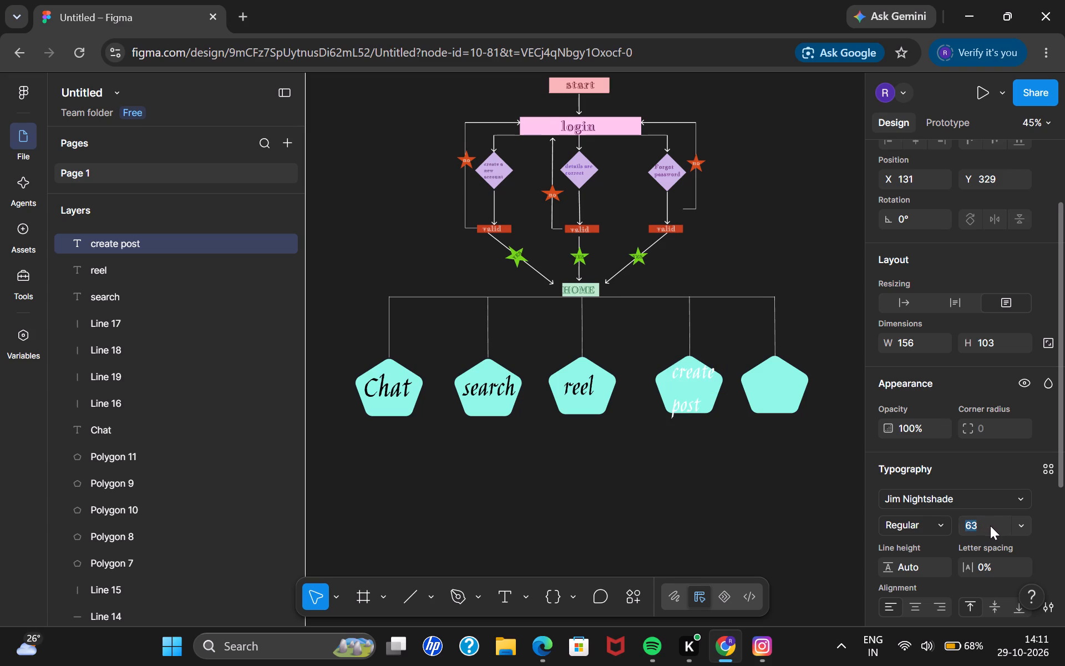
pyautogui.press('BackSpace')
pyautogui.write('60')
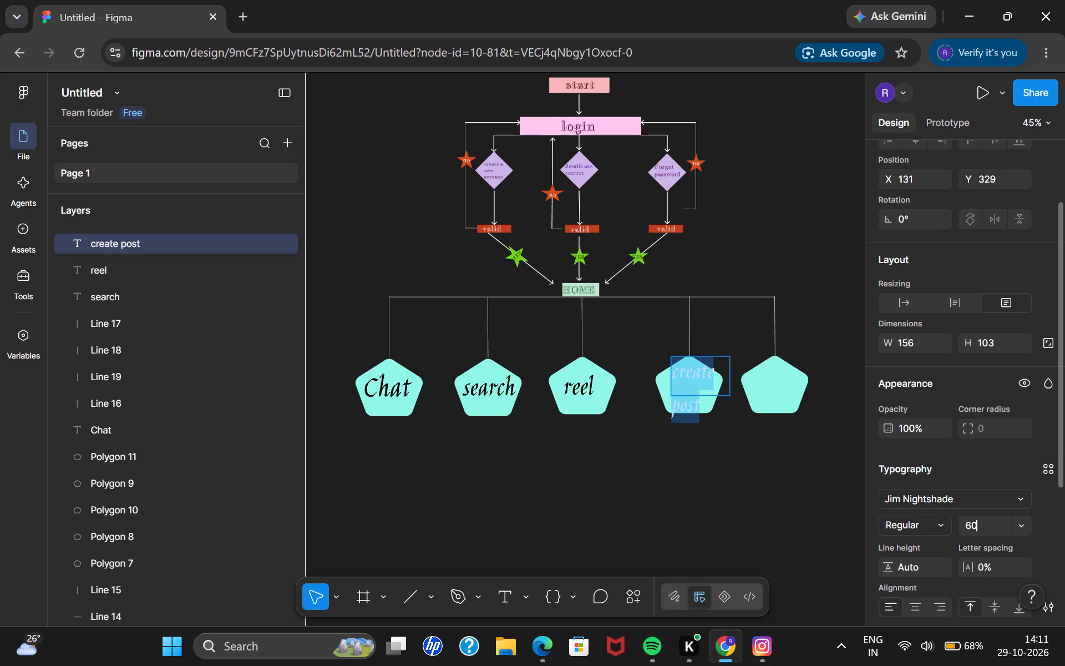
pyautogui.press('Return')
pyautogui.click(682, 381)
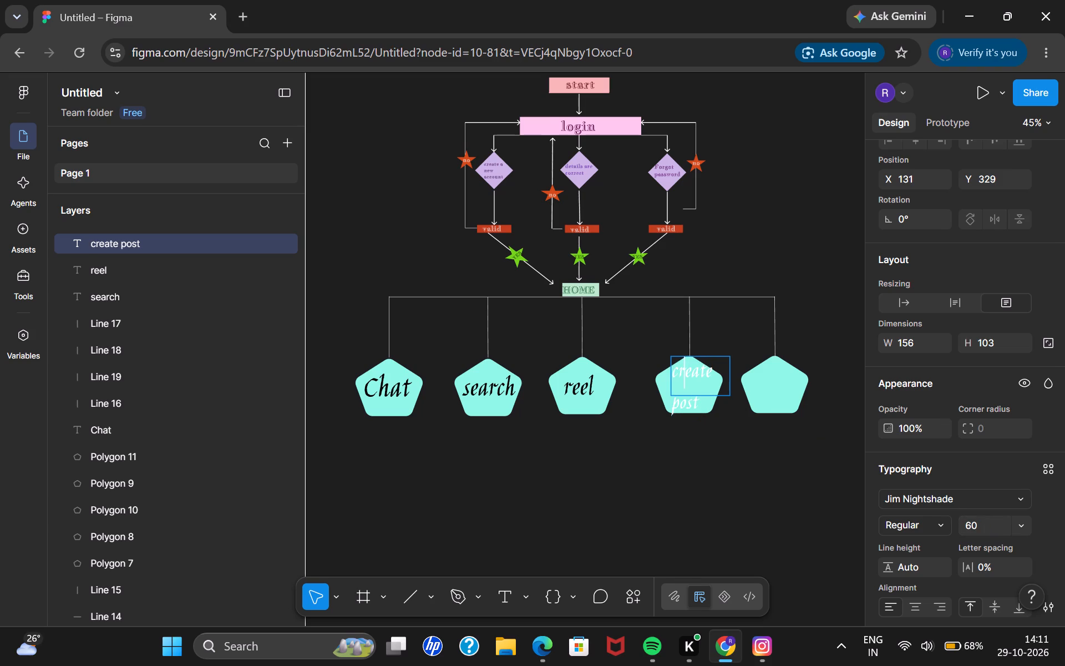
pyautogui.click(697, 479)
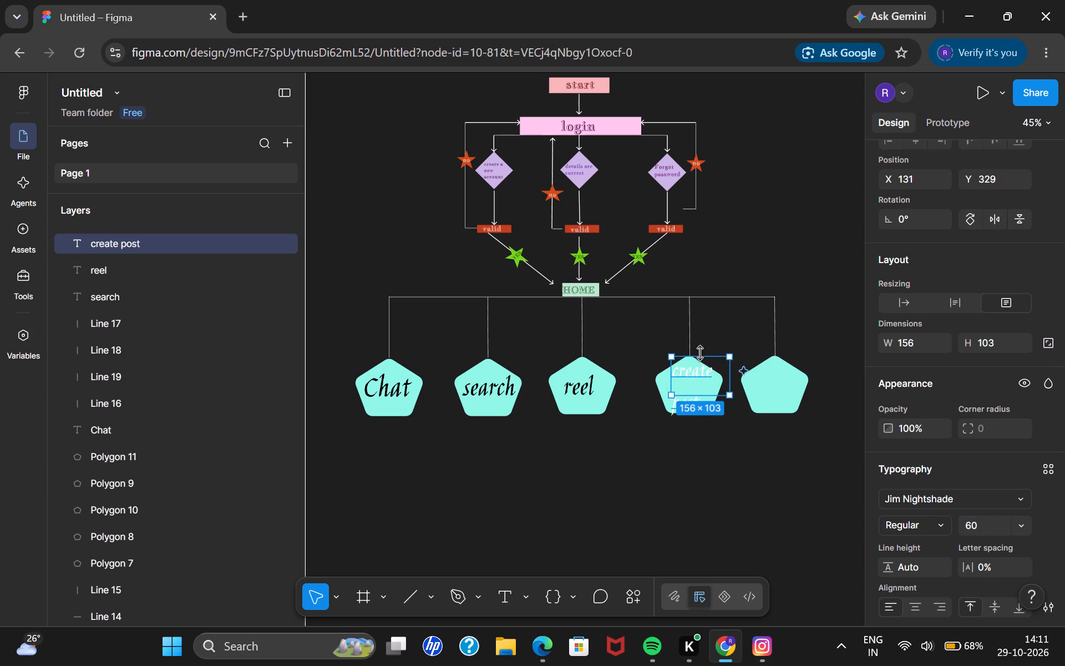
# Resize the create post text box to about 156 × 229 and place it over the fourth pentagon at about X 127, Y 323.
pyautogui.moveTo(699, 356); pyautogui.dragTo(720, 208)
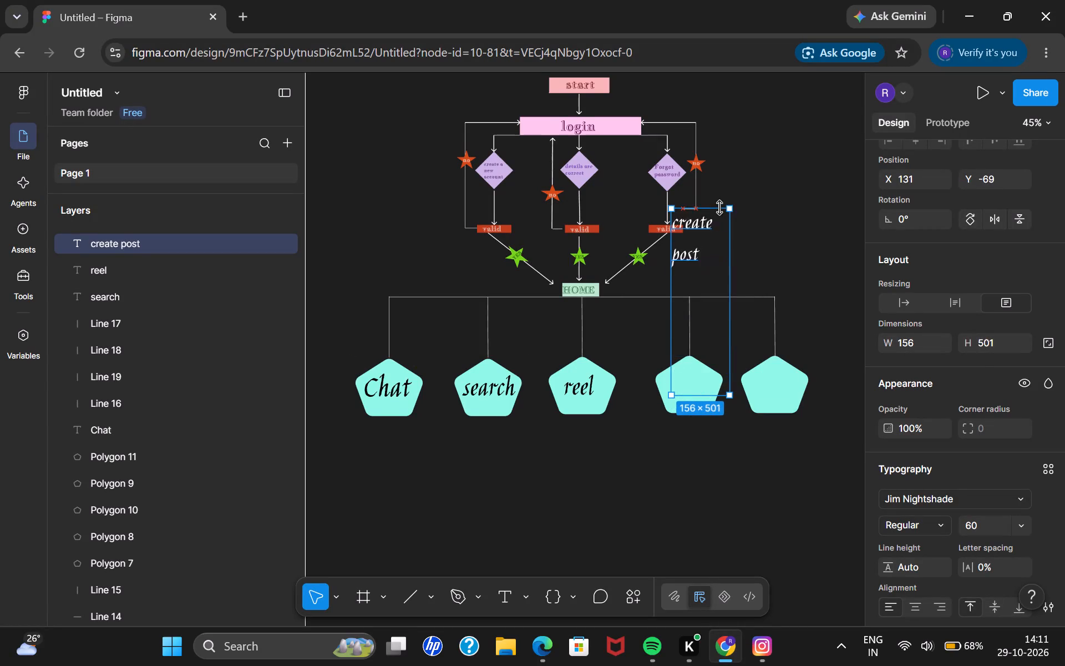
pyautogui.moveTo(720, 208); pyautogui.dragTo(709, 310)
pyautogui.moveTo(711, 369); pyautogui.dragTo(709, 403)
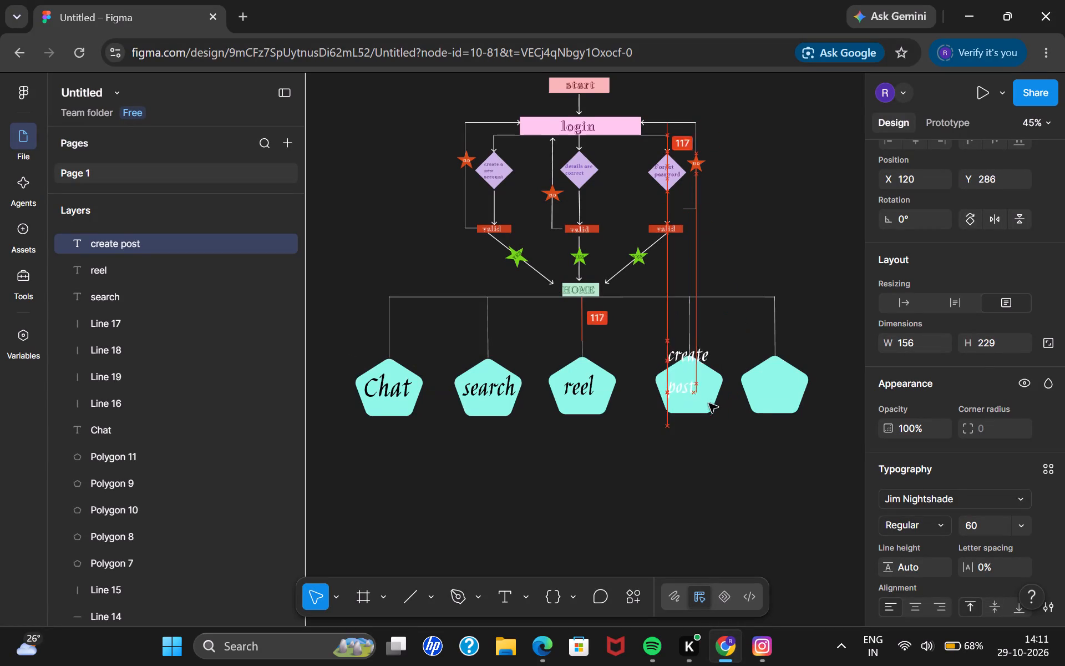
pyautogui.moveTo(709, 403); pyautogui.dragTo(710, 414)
# Change the create post label's fill colour to near-black 0B0000.
pyautogui.scroll(-2, 900, 503)
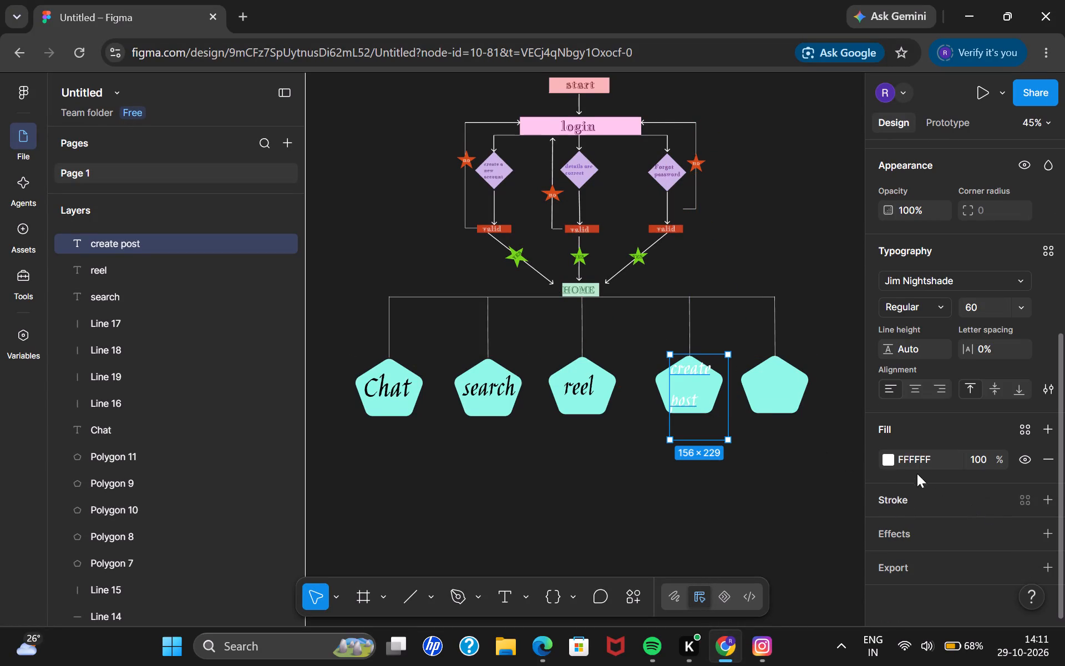
pyautogui.click(892, 460)
pyautogui.click(845, 416)
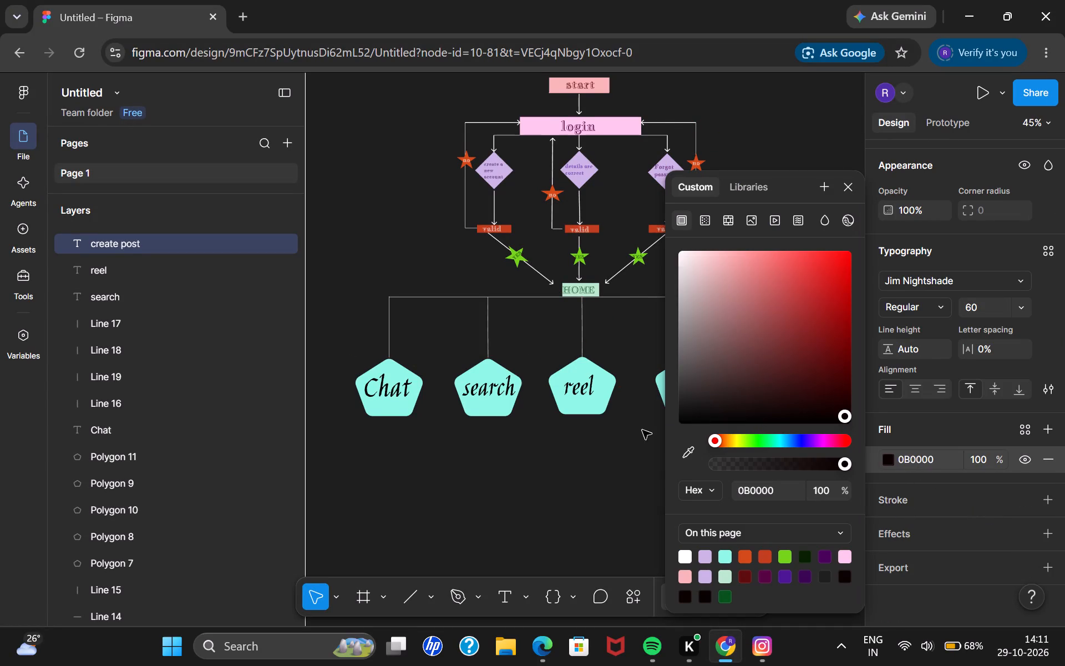
pyautogui.click(561, 472)
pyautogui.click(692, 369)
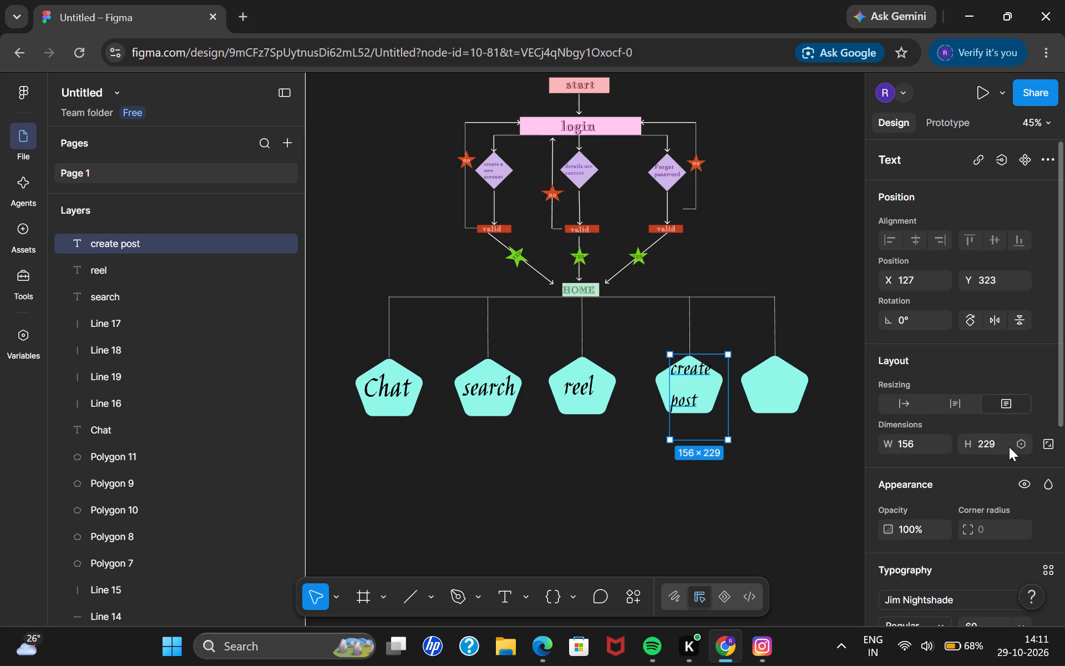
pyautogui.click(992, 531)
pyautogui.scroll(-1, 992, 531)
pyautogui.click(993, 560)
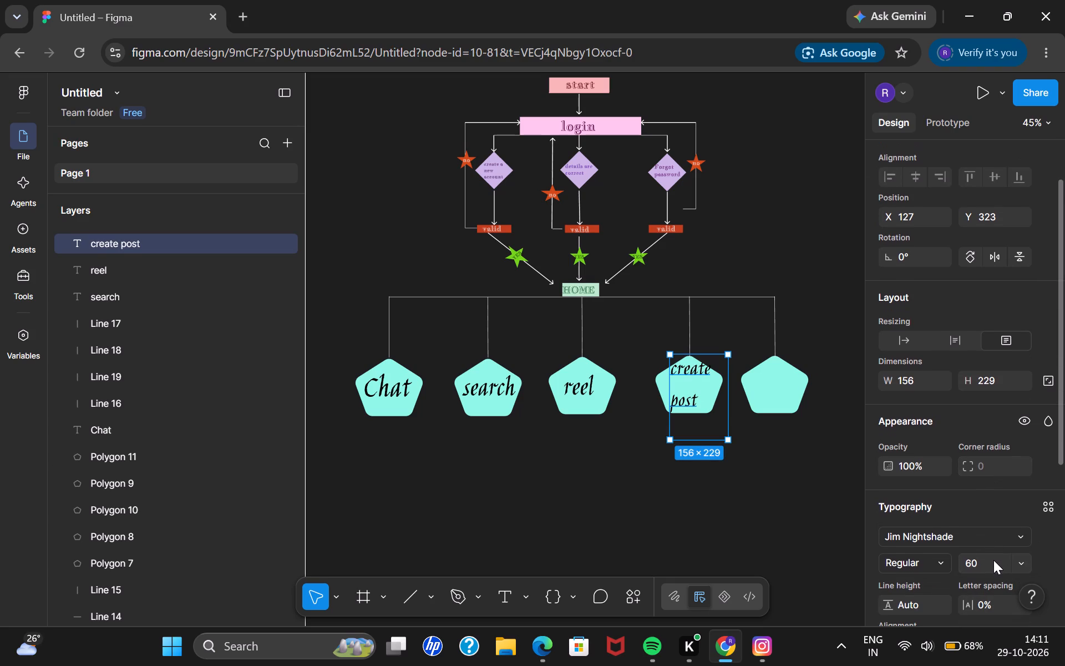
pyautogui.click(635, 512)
# Resize the create post text box to about 490 × 112.
pyautogui.click(692, 385)
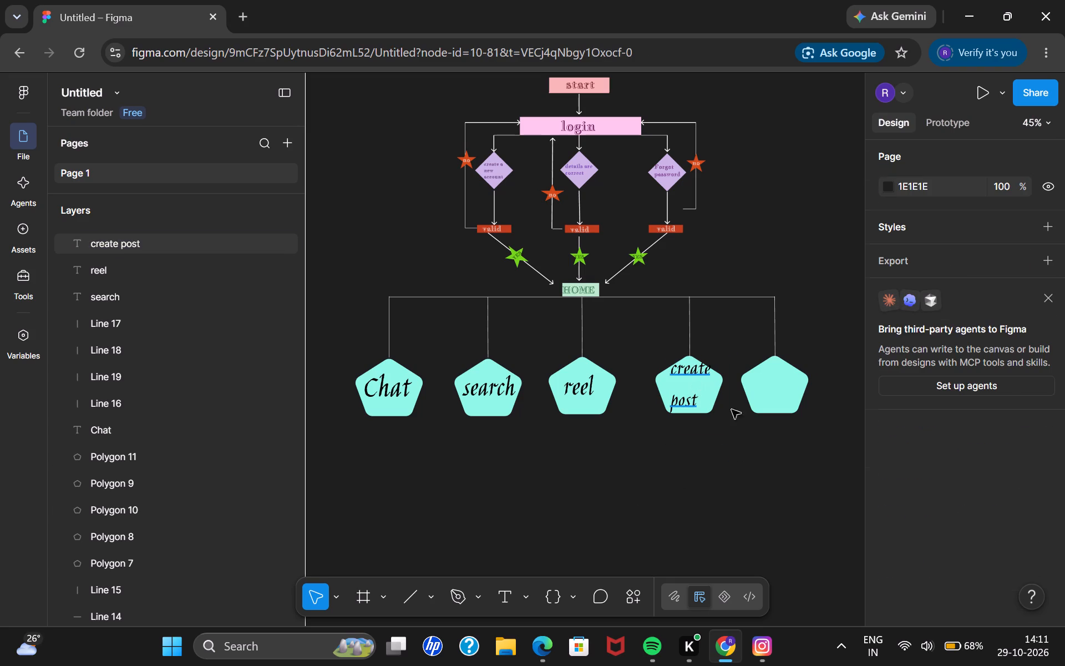
pyautogui.moveTo(725, 445); pyautogui.dragTo(846, 380)
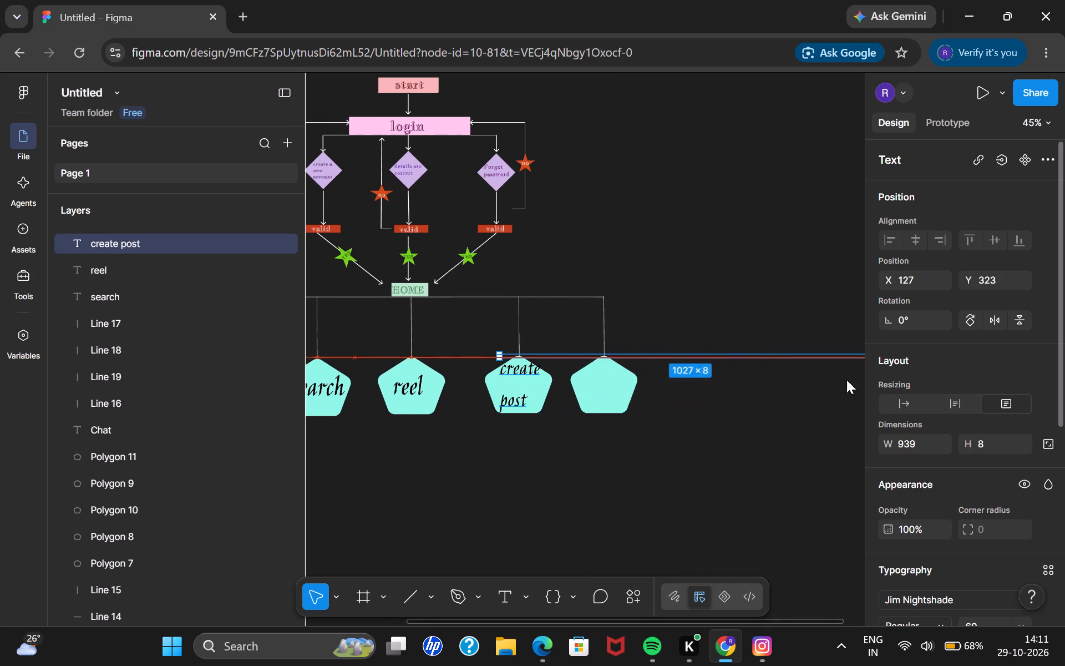
pyautogui.moveTo(846, 380); pyautogui.dragTo(653, 399)
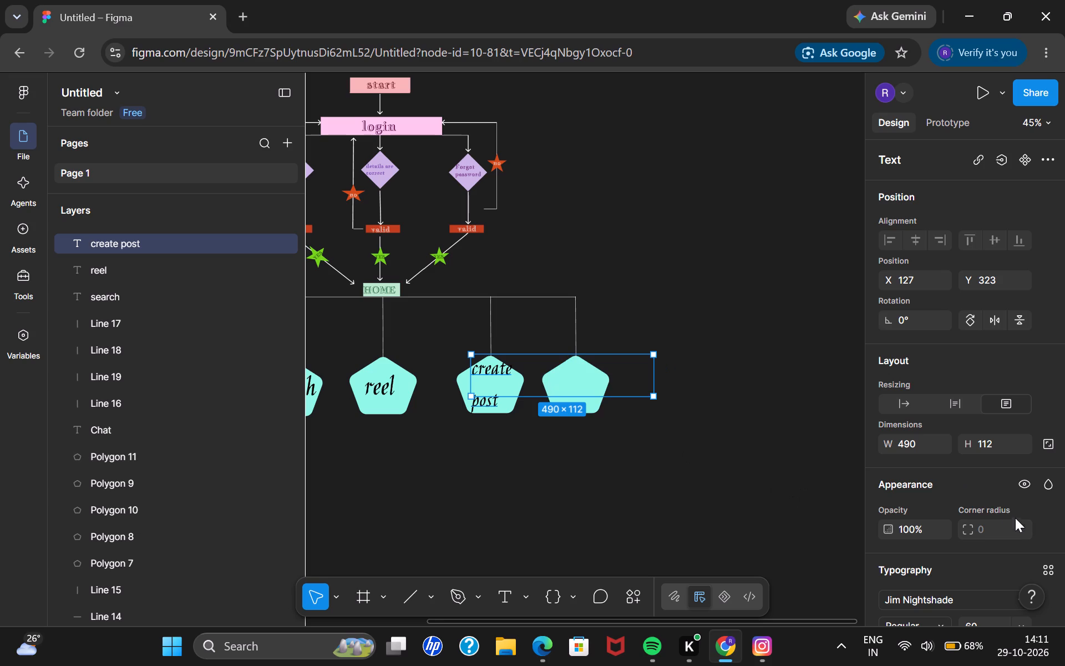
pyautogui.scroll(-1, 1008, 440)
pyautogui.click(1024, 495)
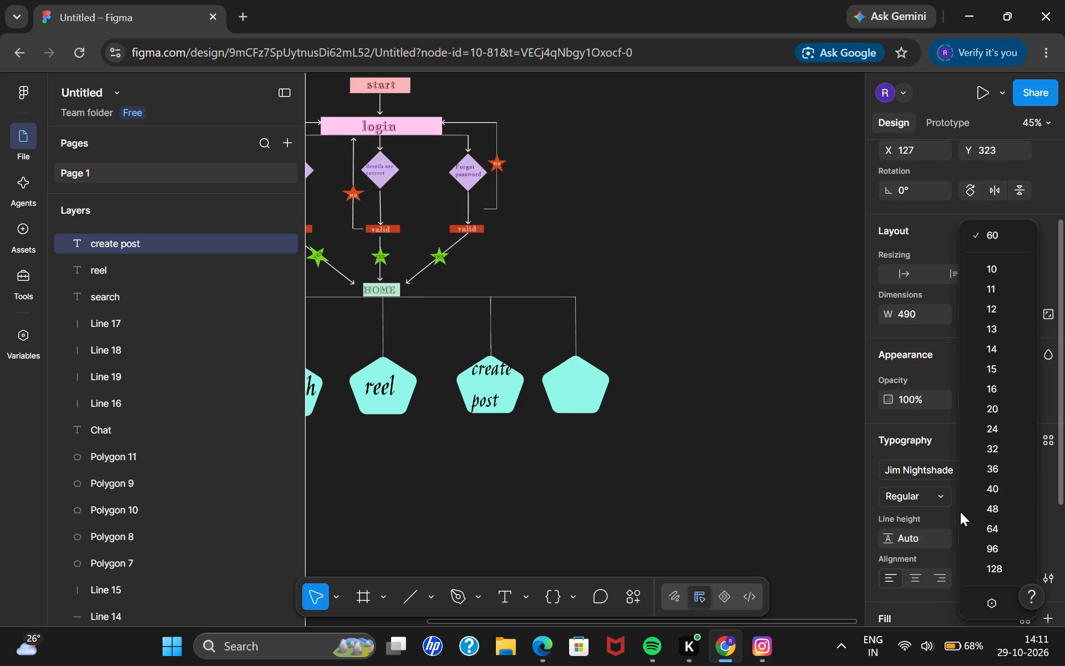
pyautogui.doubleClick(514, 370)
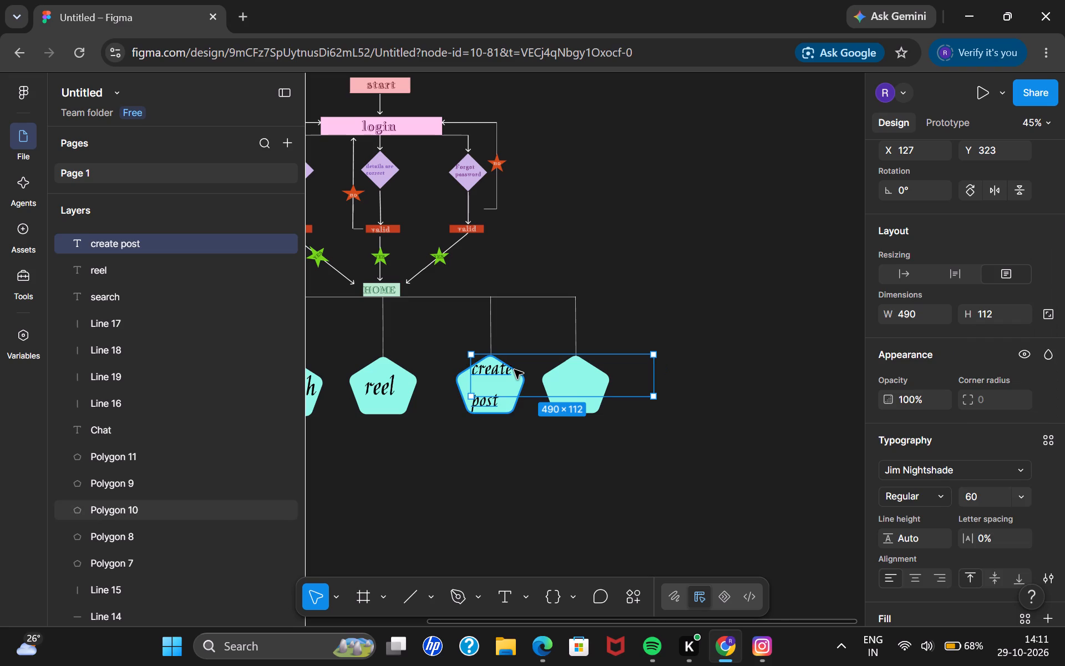
# Replace the line break before "post" with a space so the label reads "create post" on one line.
pyautogui.doubleClick(483, 387)
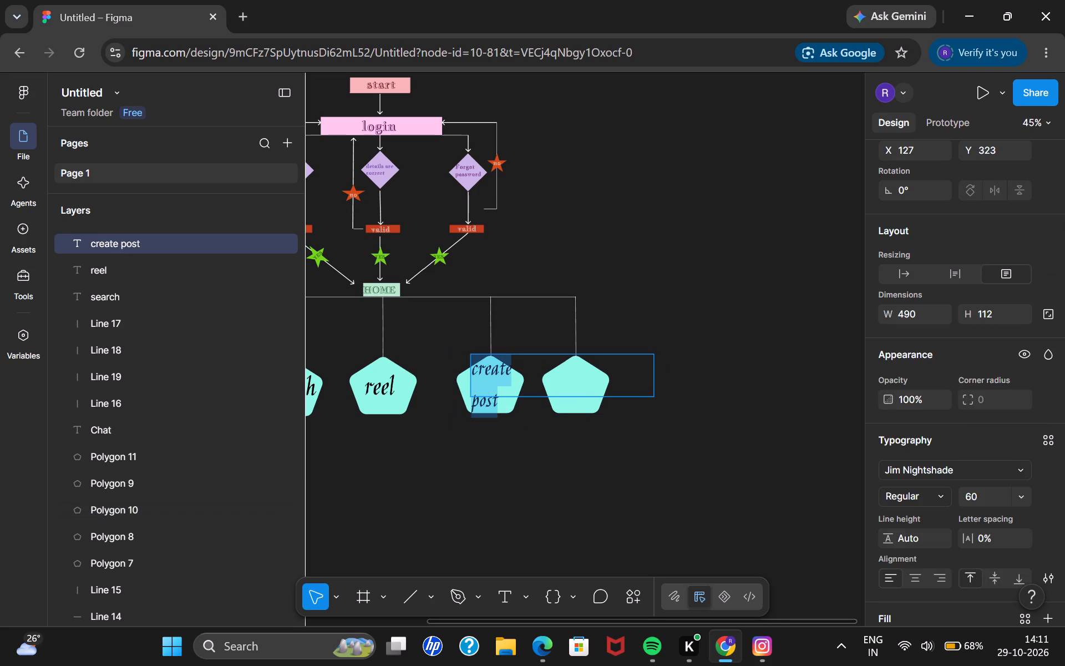
pyautogui.click(526, 379)
pyautogui.press('Down')
pyautogui.press('Left')
pyautogui.press('Left')
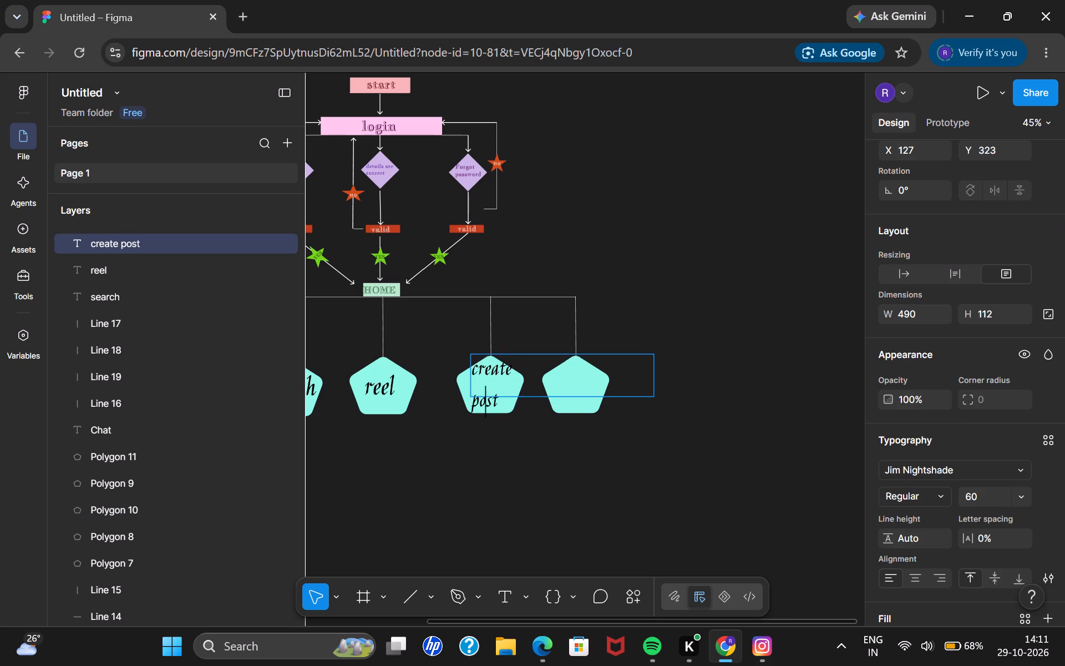
pyautogui.press('Left')
pyautogui.press('Left')
pyautogui.press('BackSpace')
pyautogui.press('space')
pyautogui.click(529, 460)
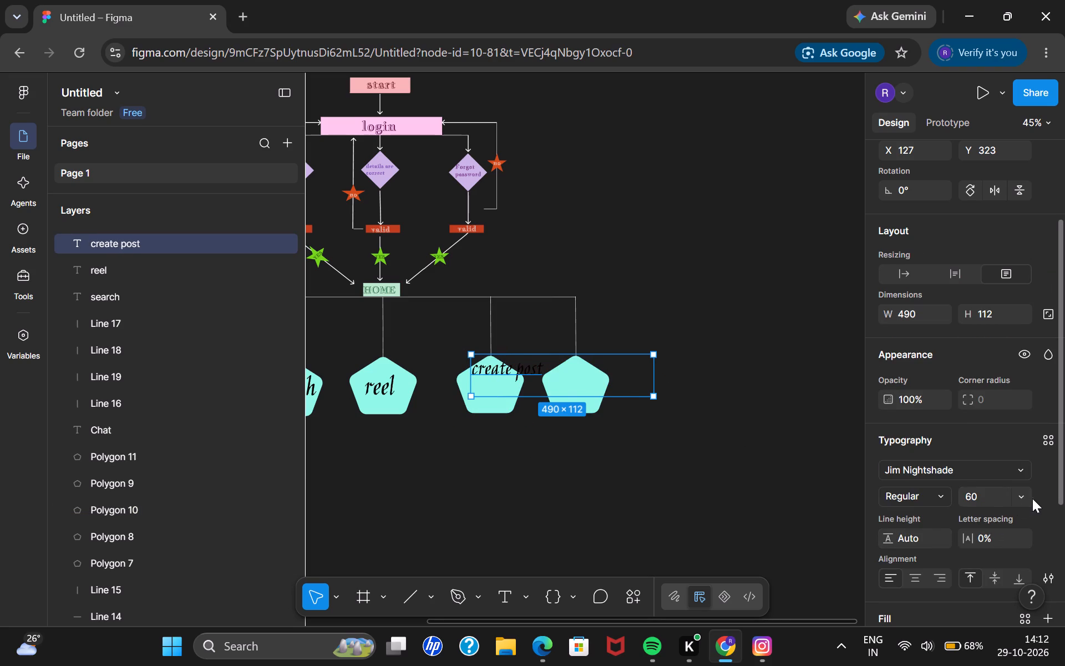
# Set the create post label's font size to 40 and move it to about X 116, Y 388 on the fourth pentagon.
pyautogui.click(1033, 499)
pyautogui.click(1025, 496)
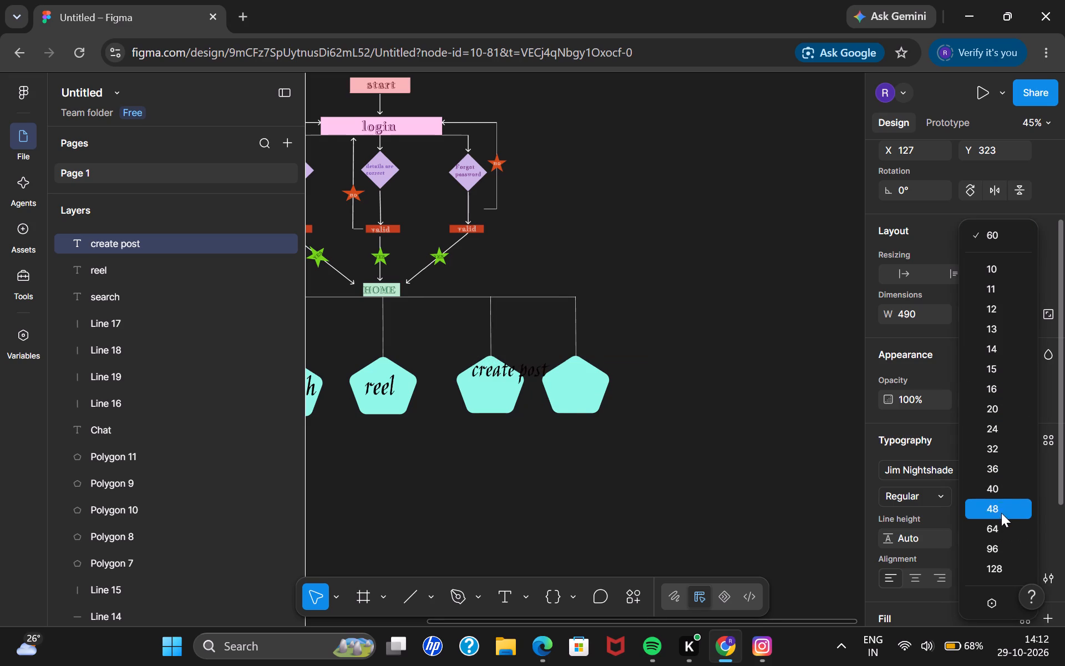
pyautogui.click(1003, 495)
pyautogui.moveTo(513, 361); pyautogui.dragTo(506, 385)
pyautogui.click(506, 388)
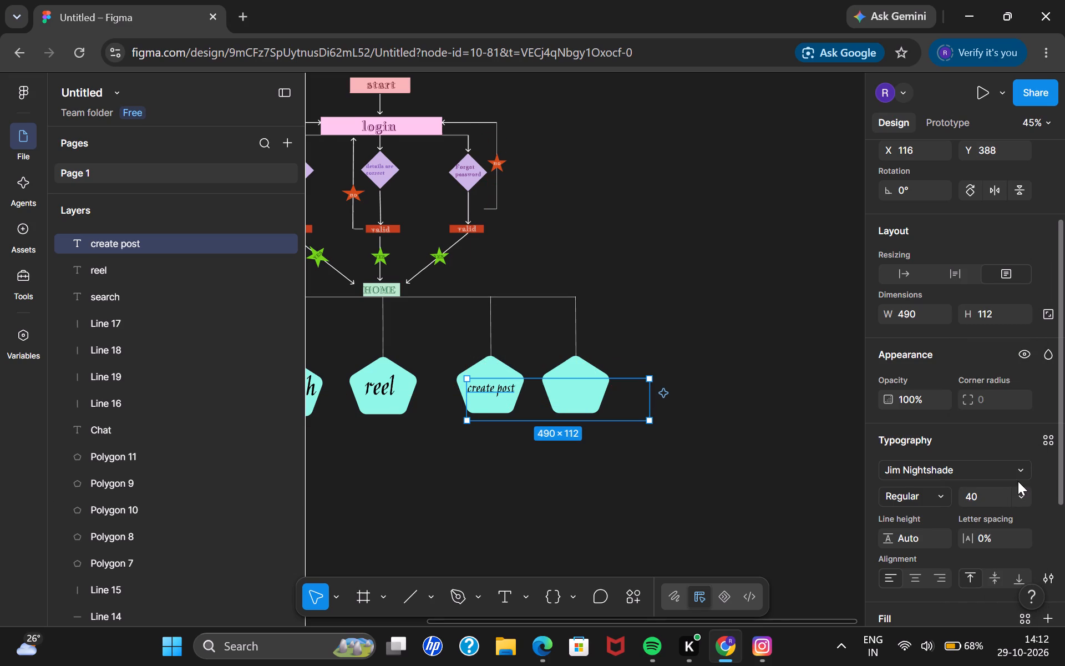
# Set the create post label's font size to 48.
pyautogui.click(1020, 494)
pyautogui.click(804, 536)
pyautogui.click(1027, 494)
pyautogui.click(1003, 506)
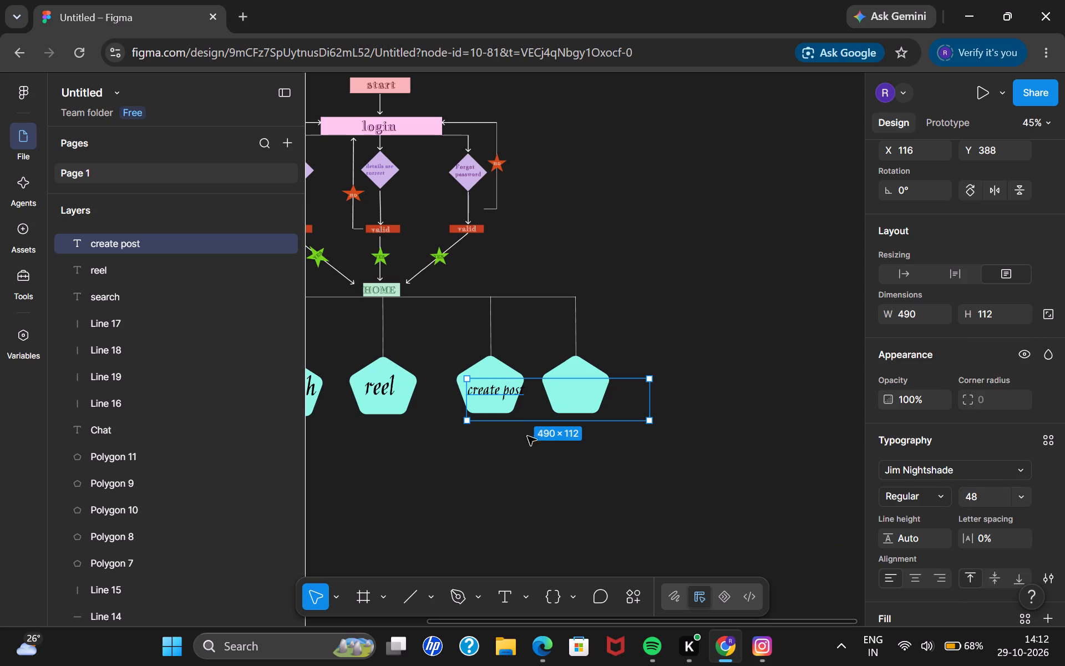
# Move the create post label to about X 99, Y 368 so it sits centred across the fourth pentagon.
pyautogui.moveTo(505, 393); pyautogui.dragTo(497, 387)
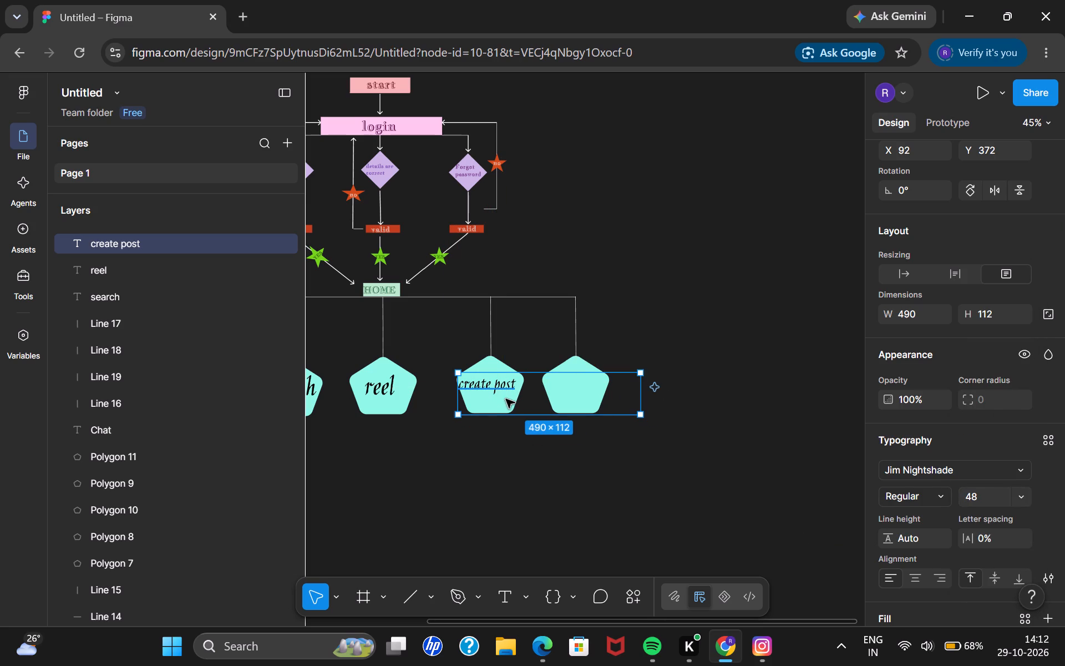
pyautogui.click(511, 495)
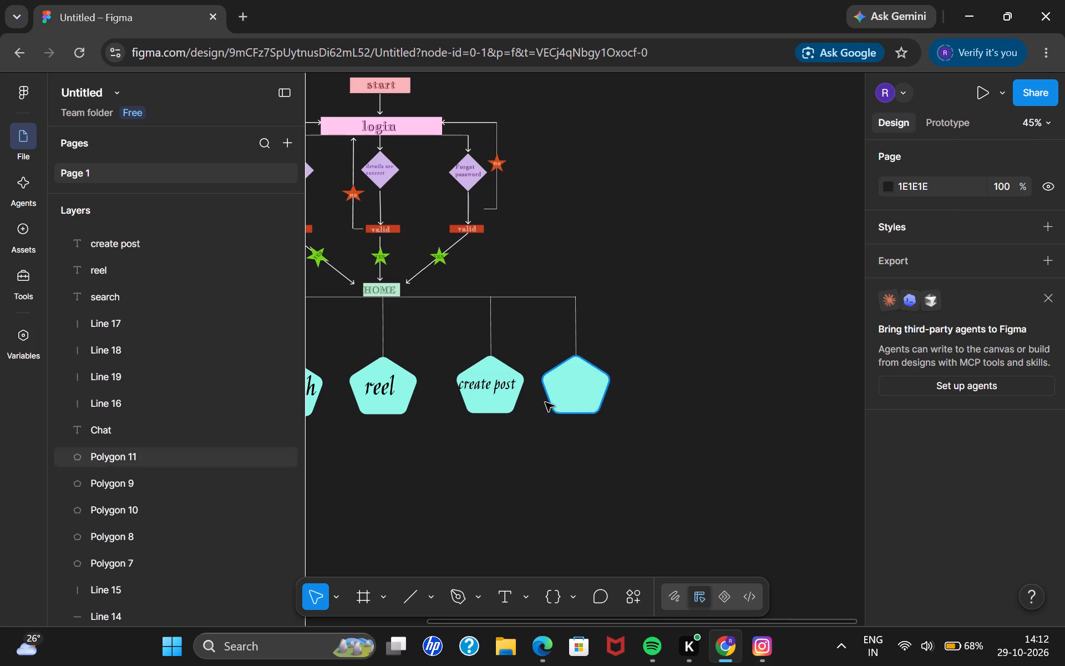
pyautogui.click(478, 387)
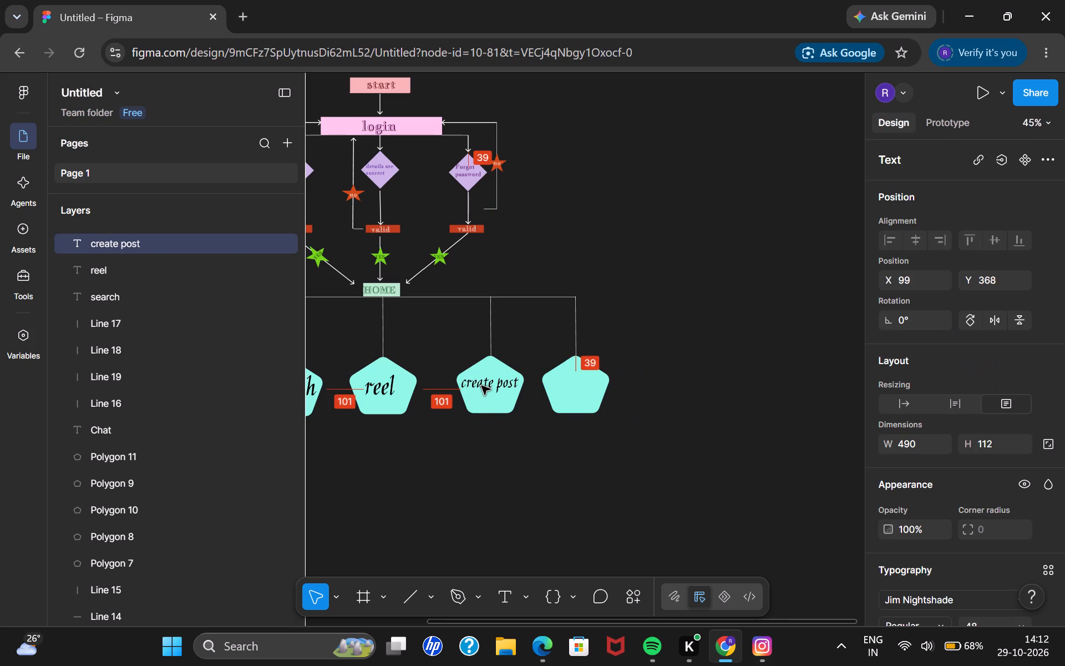